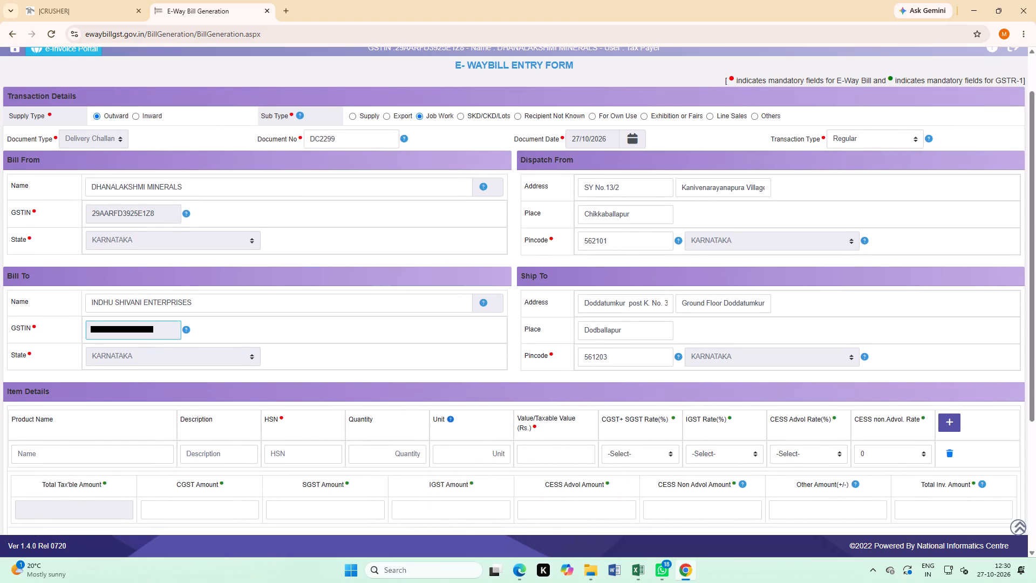
Enter the item's product name MSAND, description AGGREGATE and HSN code 251710 in the item details.
click(52, 453)
text(MSAND)
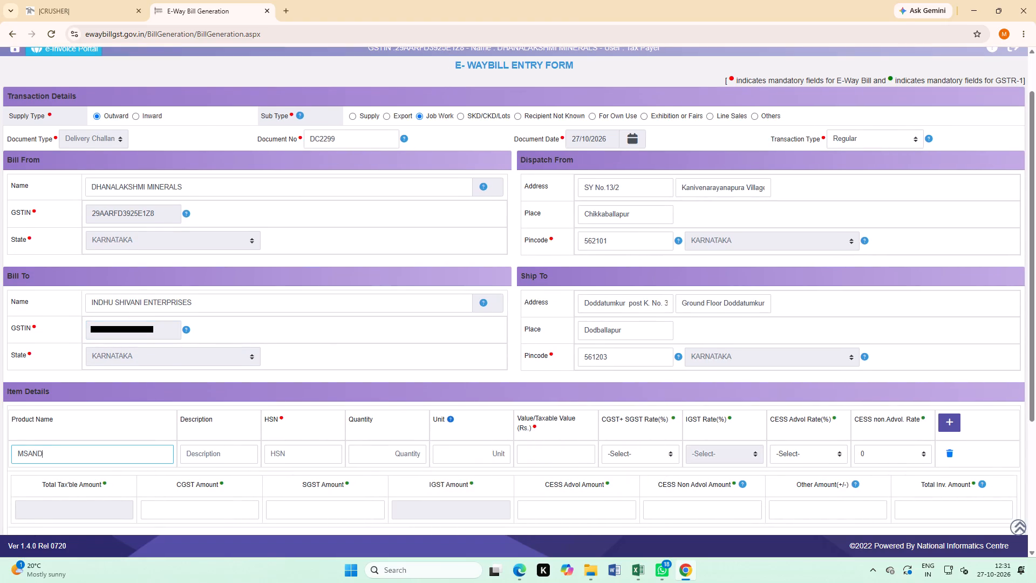
click(186, 455)
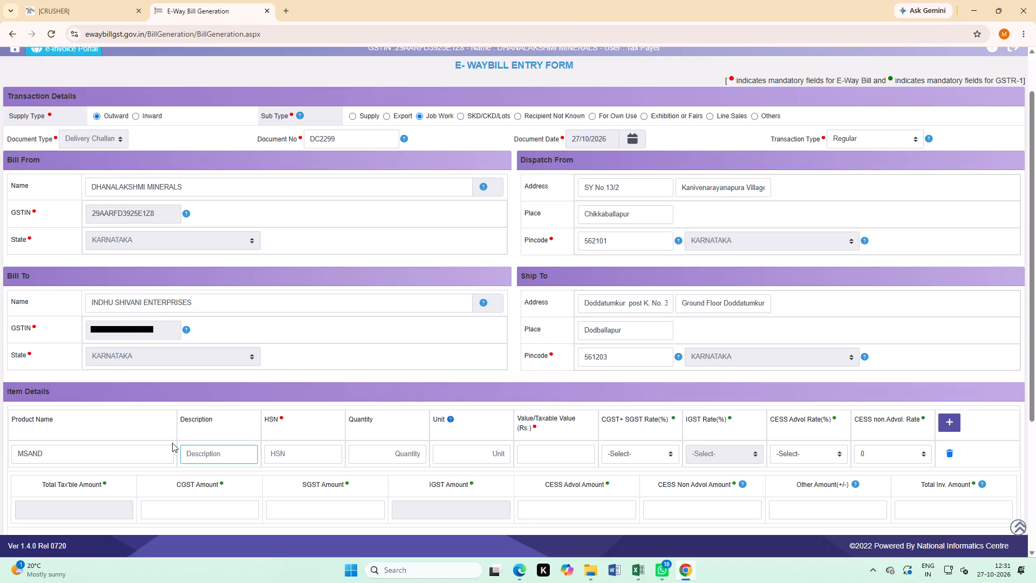
text(AGG)
text(REGATE)
click(301, 455)
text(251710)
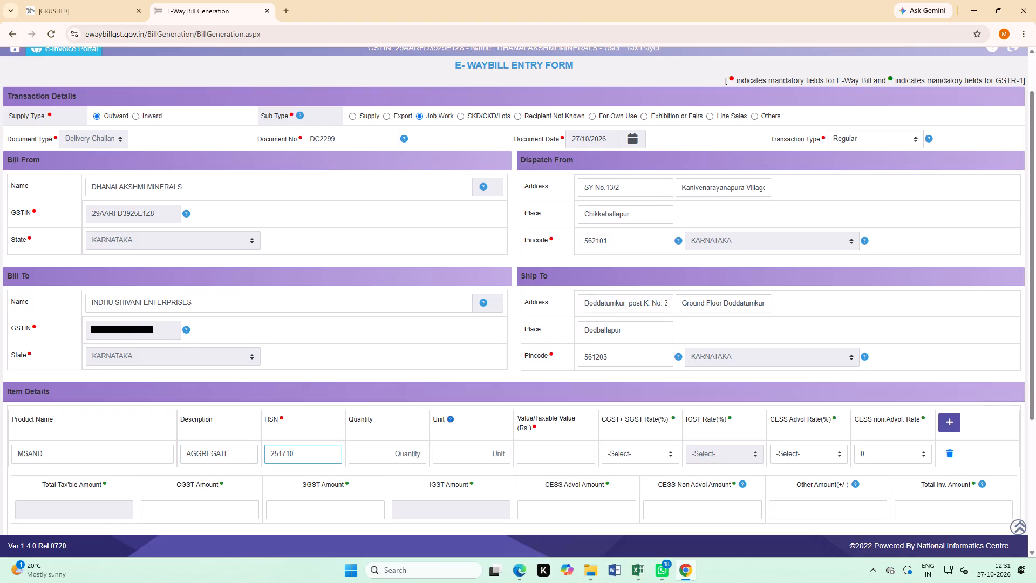
Set the item's quantity to 26.55, unit to TON, taxable value to 21240 and CGST+SGST rate to 2.500 + 2.500.
click(390, 457)
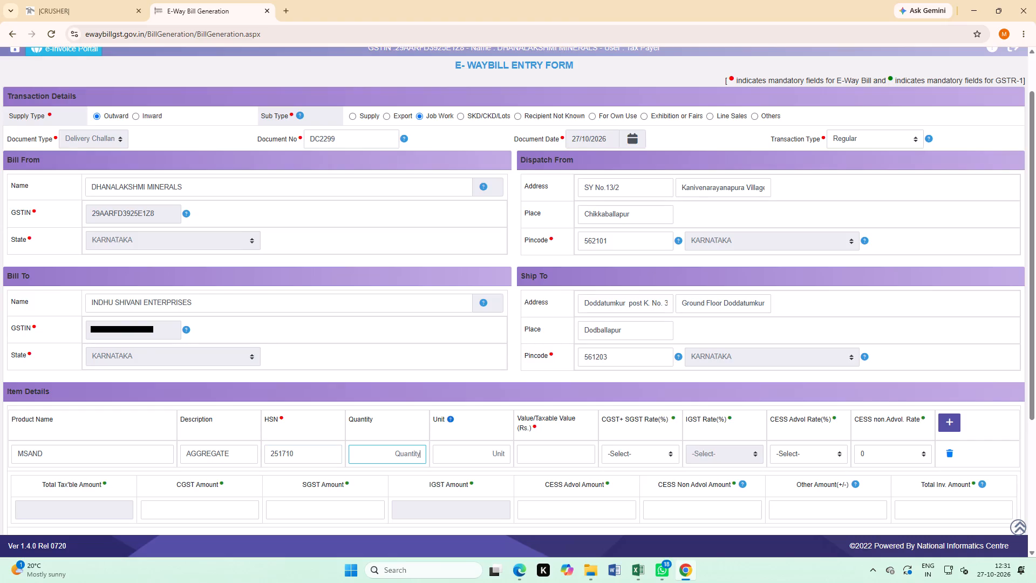
click(389, 457)
text(26.55)
click(482, 456)
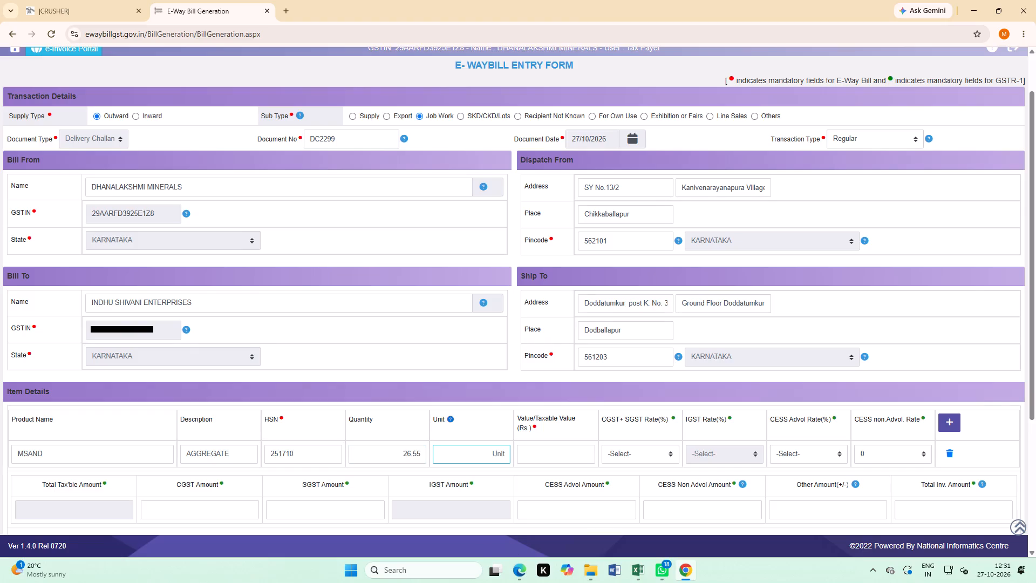
text(TO)
key(n)
click(568, 459)
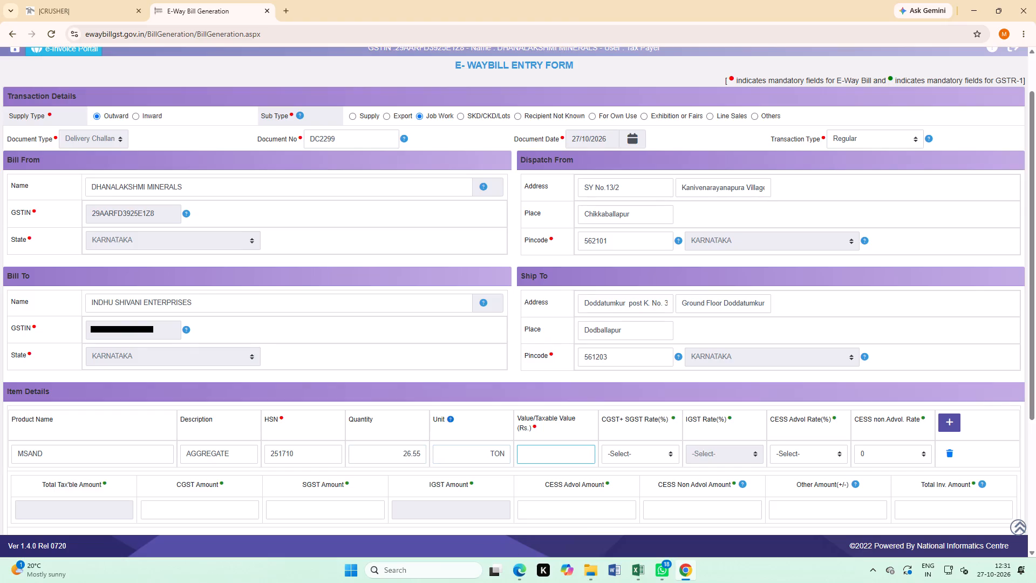
text(212)
text(40)
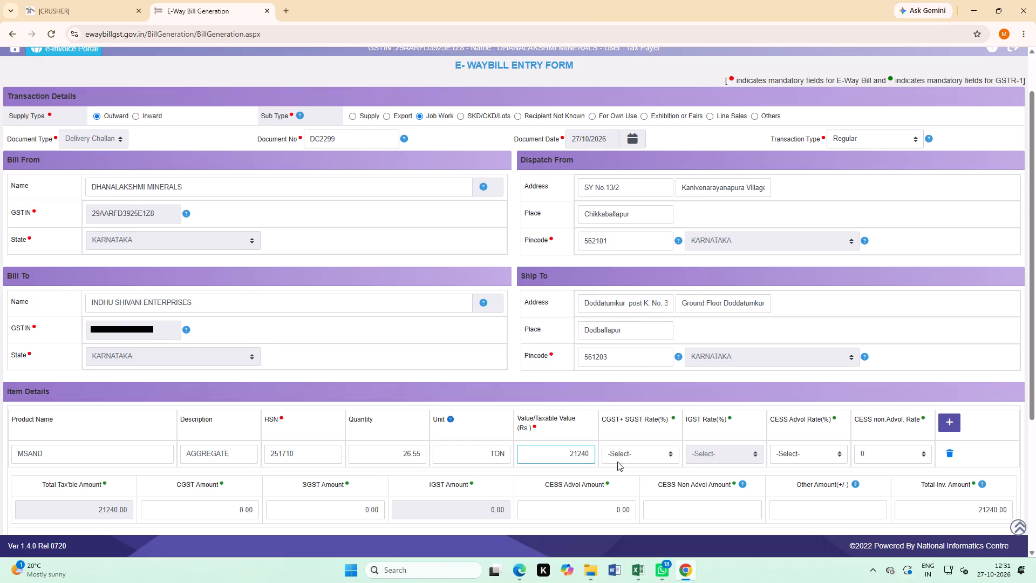
click(632, 457)
click(652, 347)
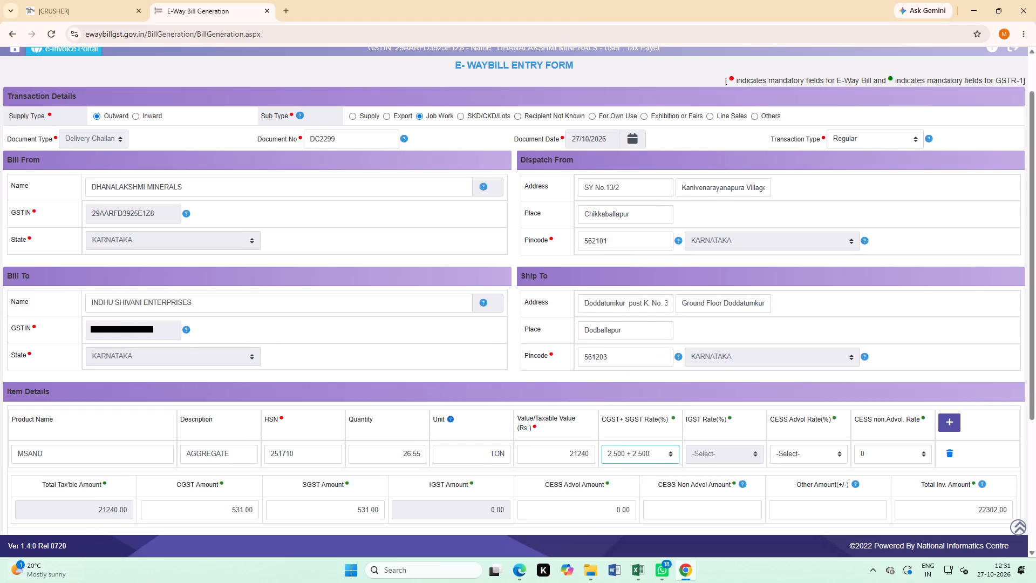
scroll(524, 445, down, 3)
click(64, 499)
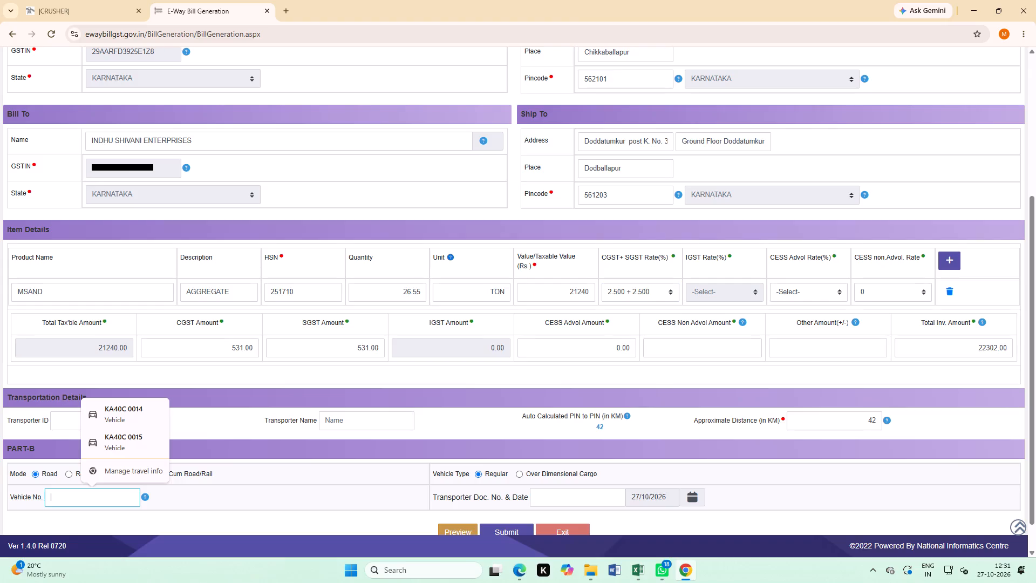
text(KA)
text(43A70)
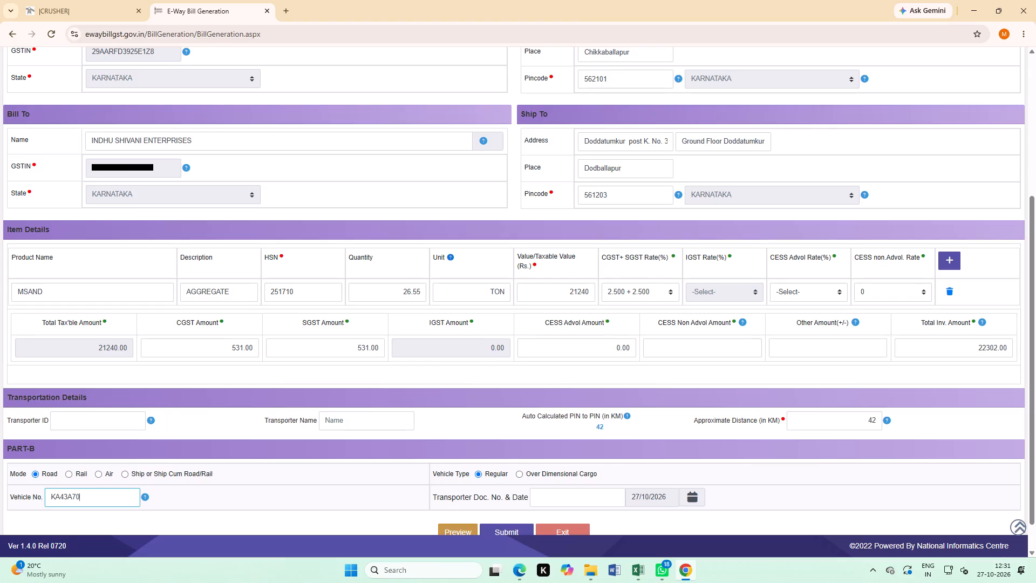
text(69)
click(205, 518)
Submit the e-way bill entry and accept the confirmation prompts to generate it.
scroll(495, 358, down, 4)
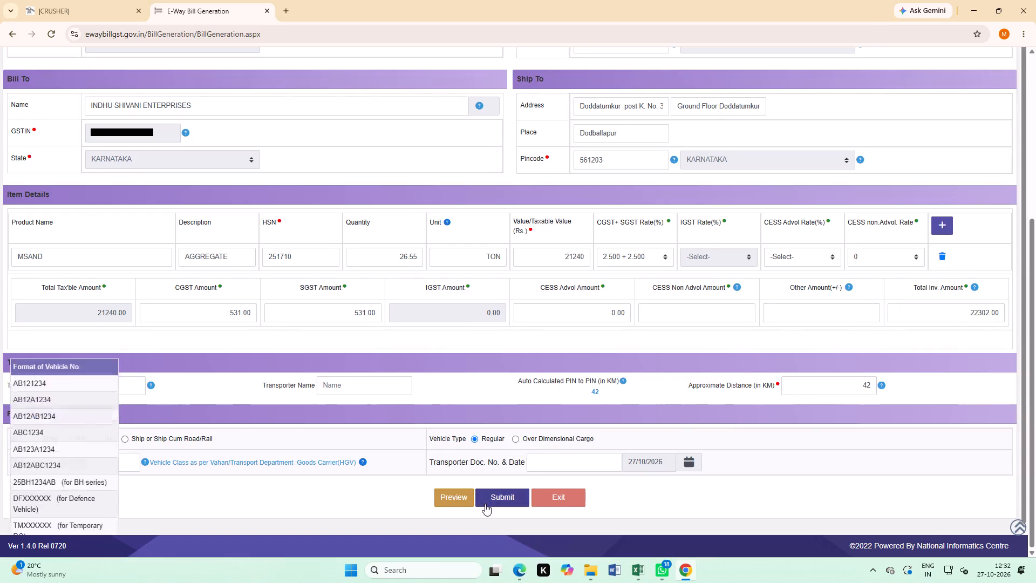
click(502, 496)
click(570, 110)
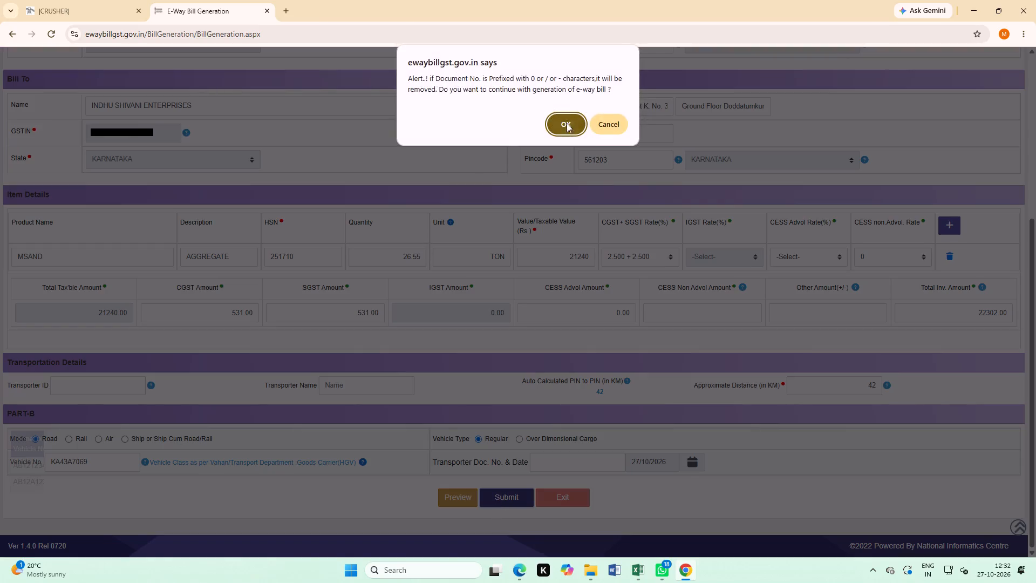
click(565, 128)
Print the detailed version of the generated e-way bill in portrait layout.
scroll(464, 368, down, 4)
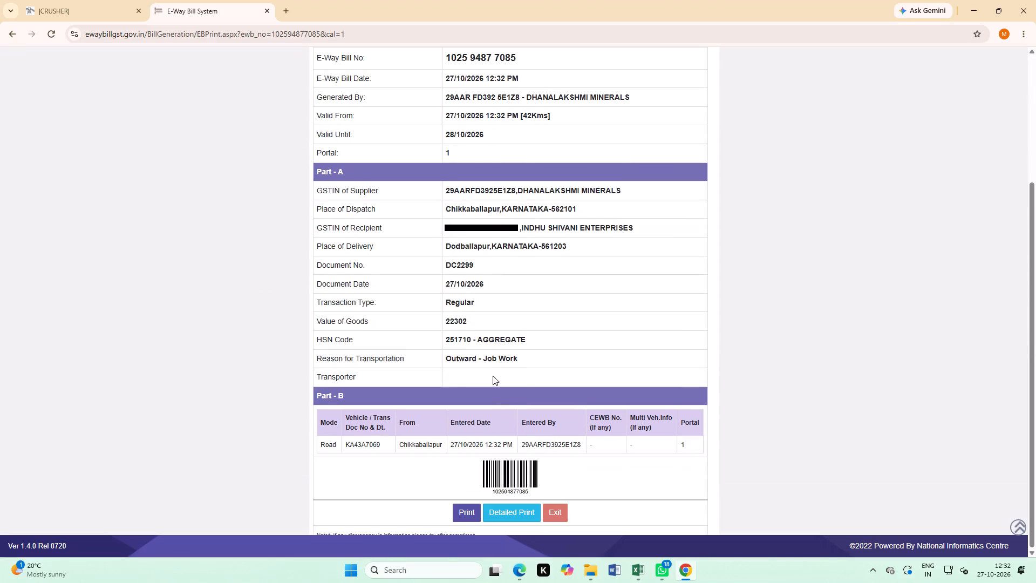
scroll(495, 377, down, 4)
click(508, 516)
scroll(381, 377, down, 4)
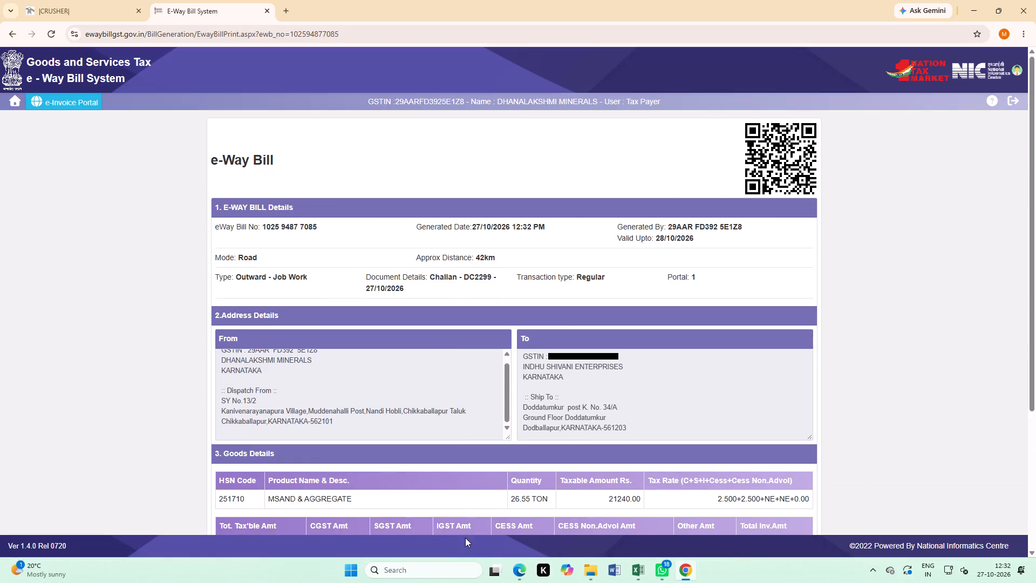
scroll(461, 474, down, 5)
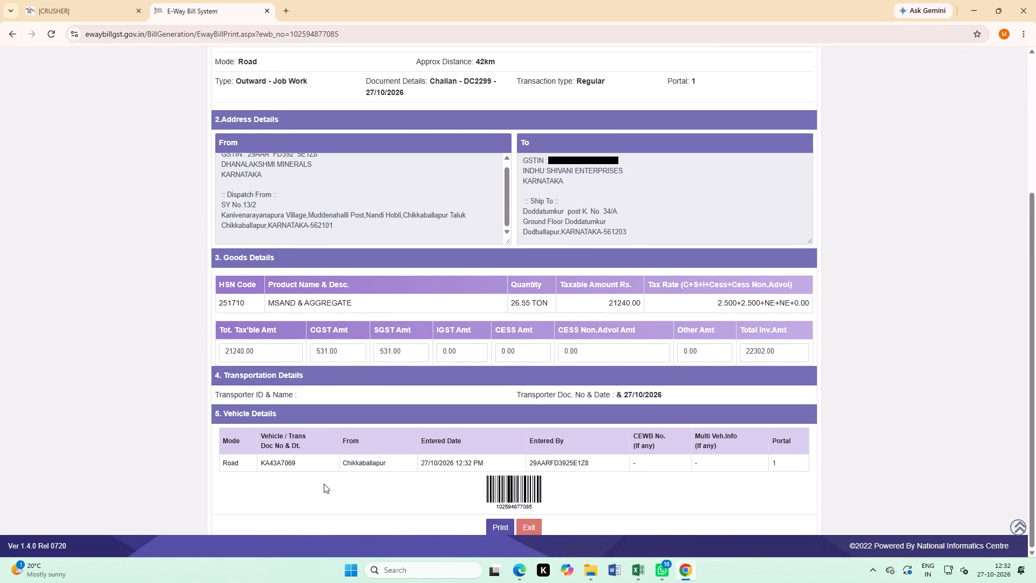
click(503, 525)
click(773, 213)
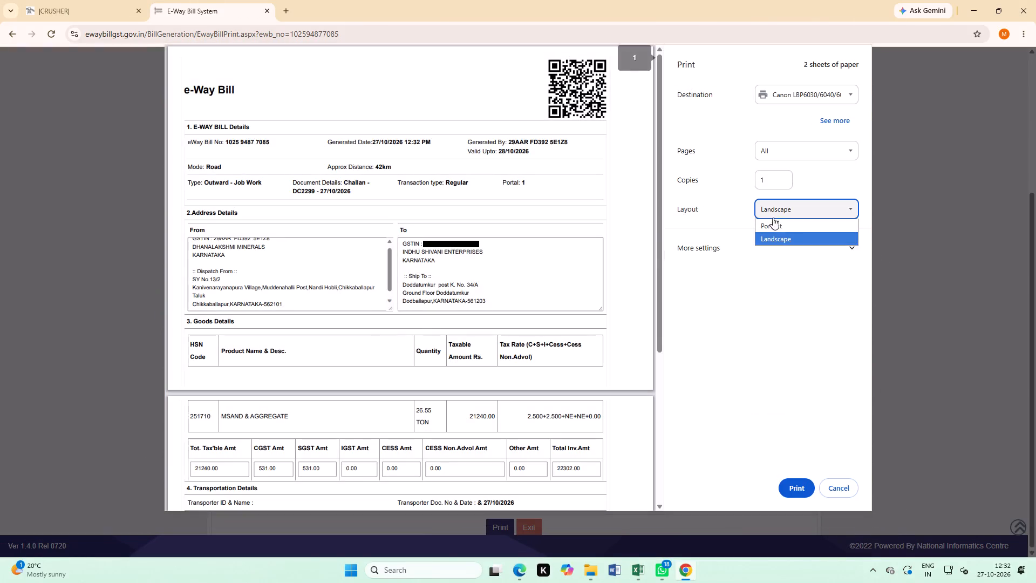
click(772, 221)
click(799, 494)
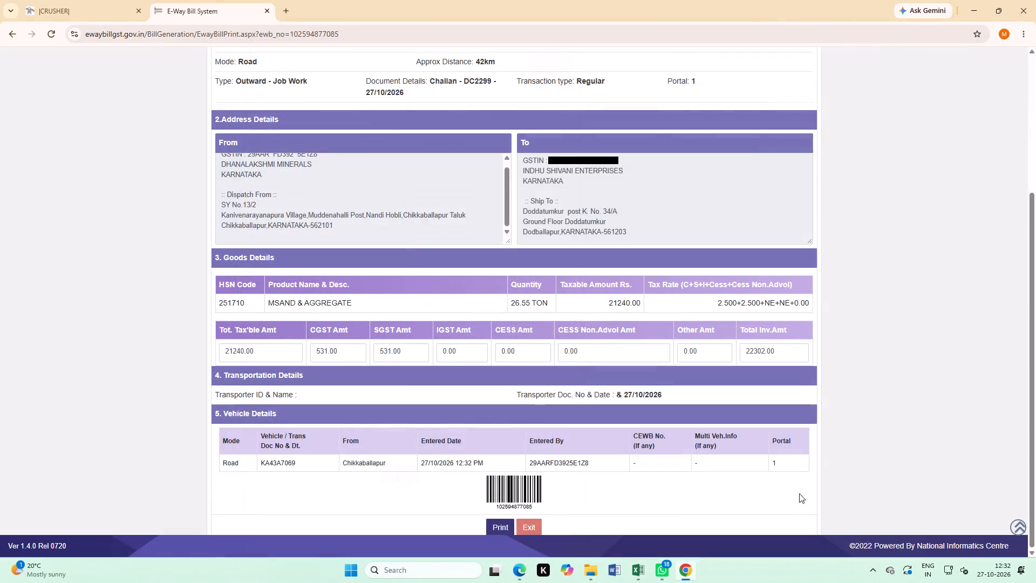
Copy the eWay Bill number from the e-way bill details.
scroll(245, 237, up, 6)
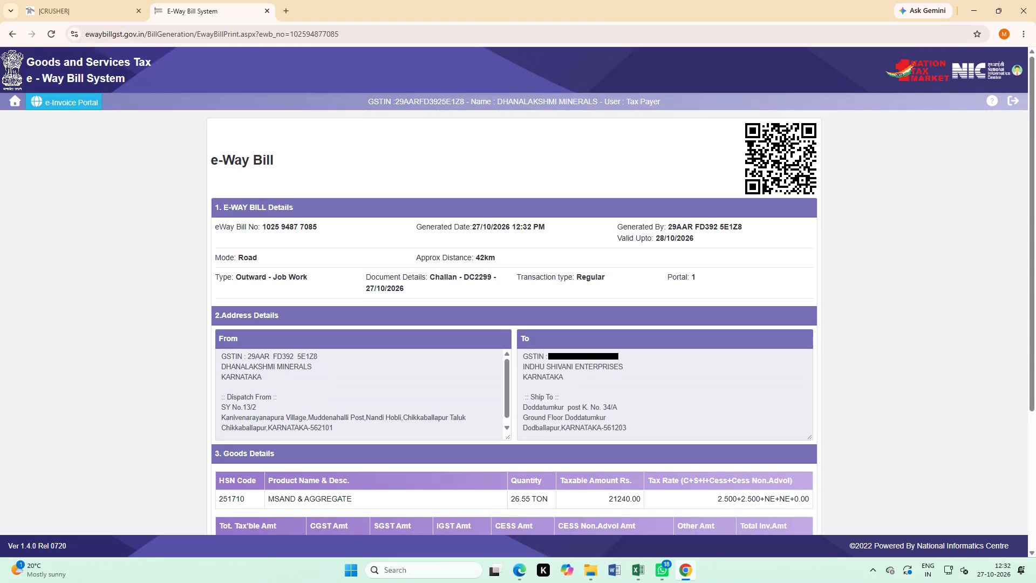
drag(261, 225, 346, 220)
key(ctrl+c)
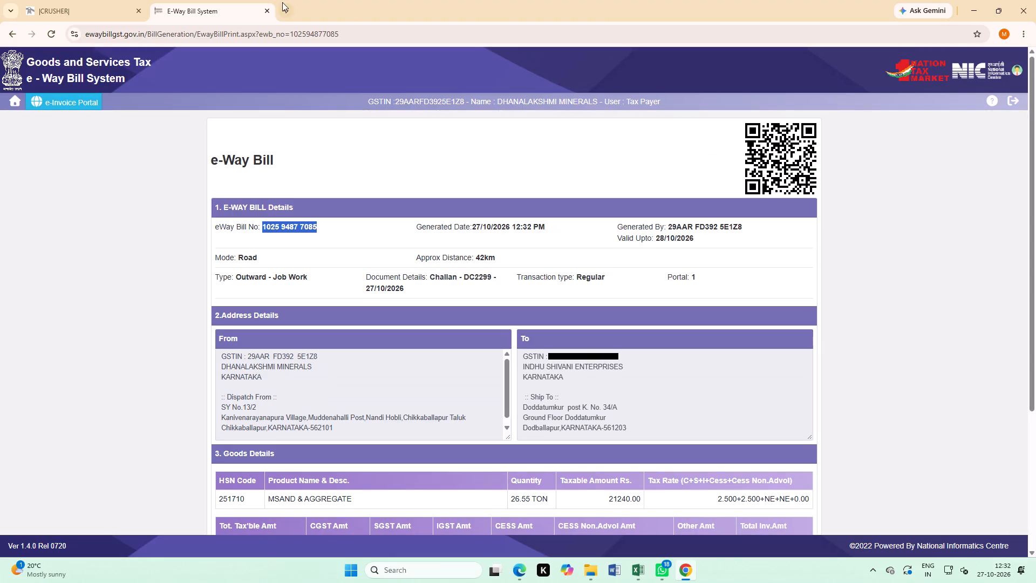
Open the bookmarked DMG-ILMS login page in a new browser tab.
click(285, 14)
click(108, 33)
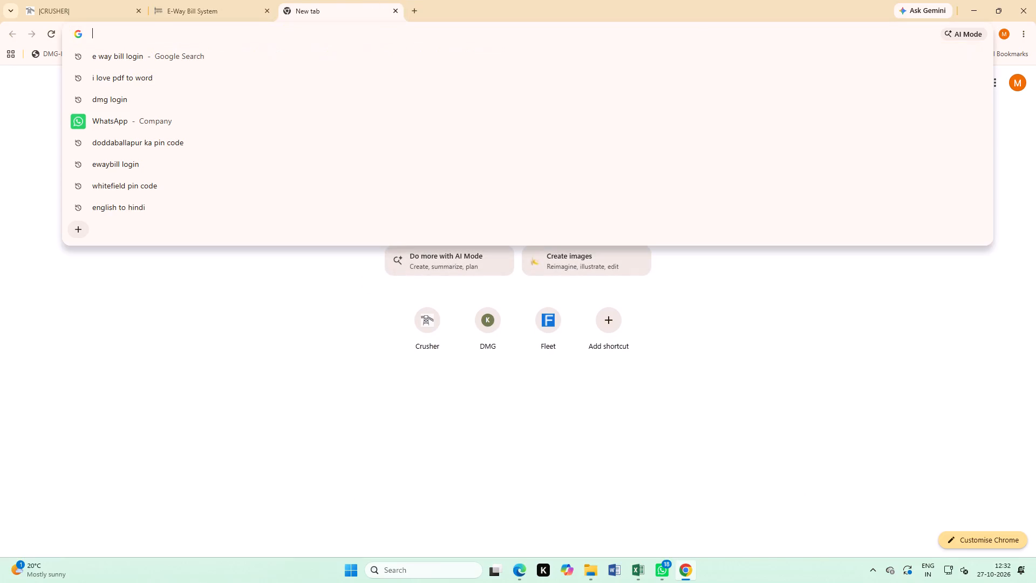
click(173, 300)
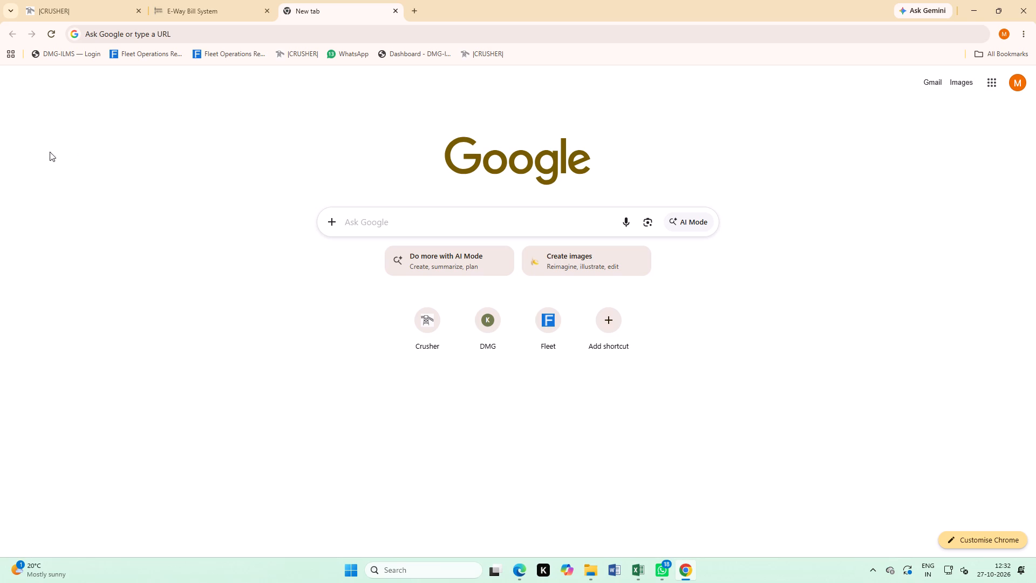
click(62, 62)
click(75, 55)
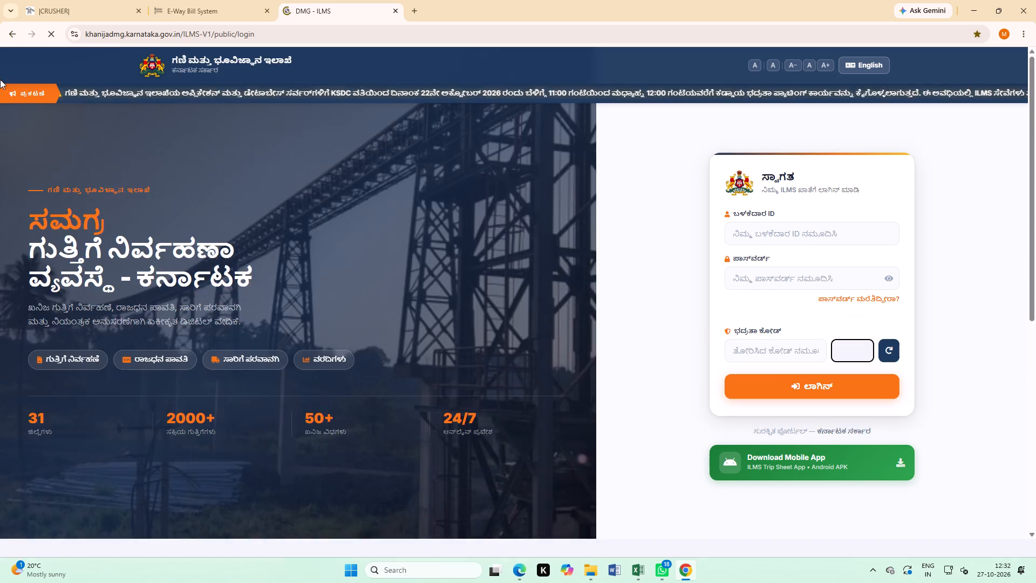
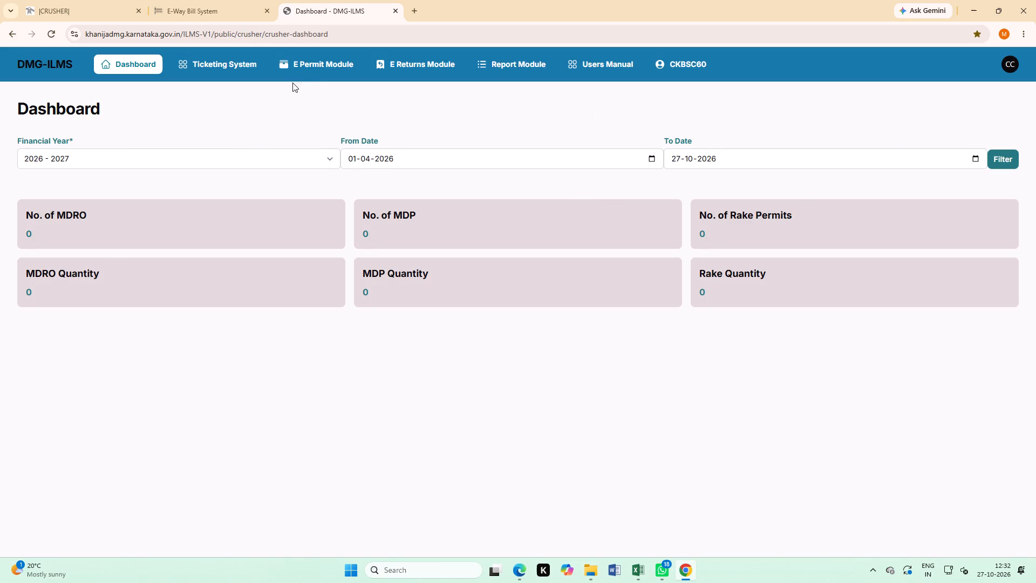
Start a new Mineral Dispatch Permit (MDP) in the E Permit Module.
click(315, 63)
scroll(221, 483, down, 2)
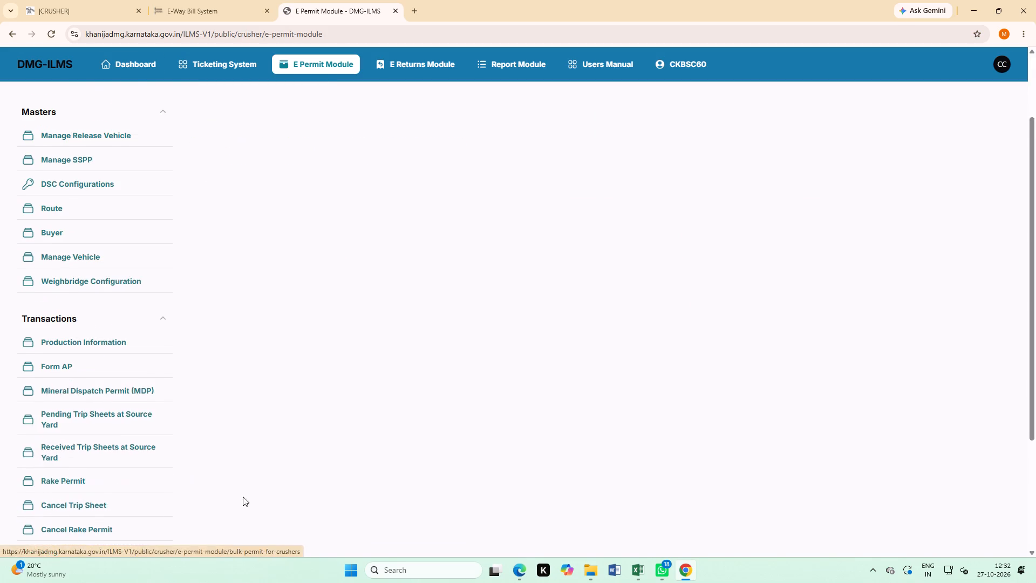
click(132, 375)
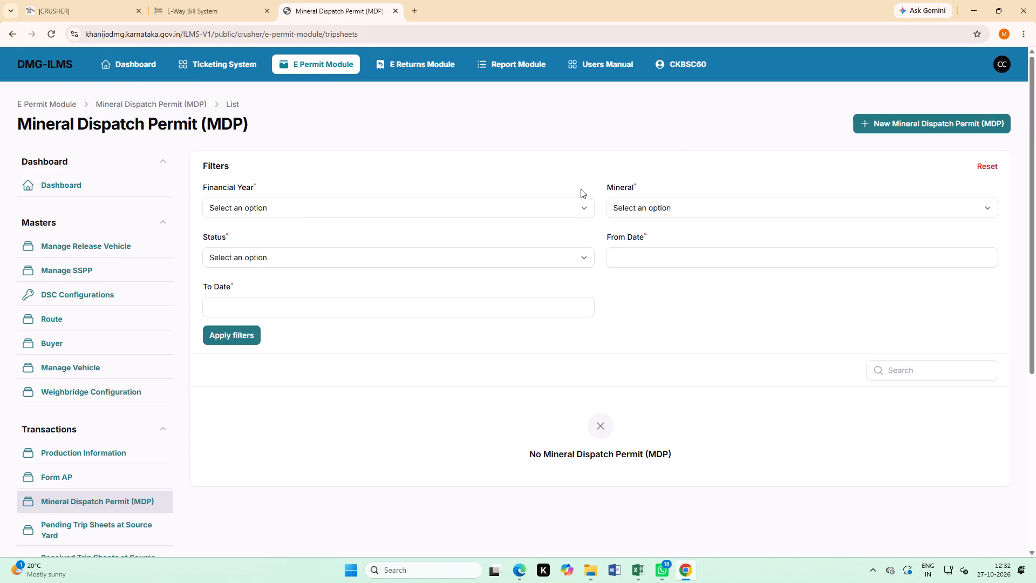
click(916, 120)
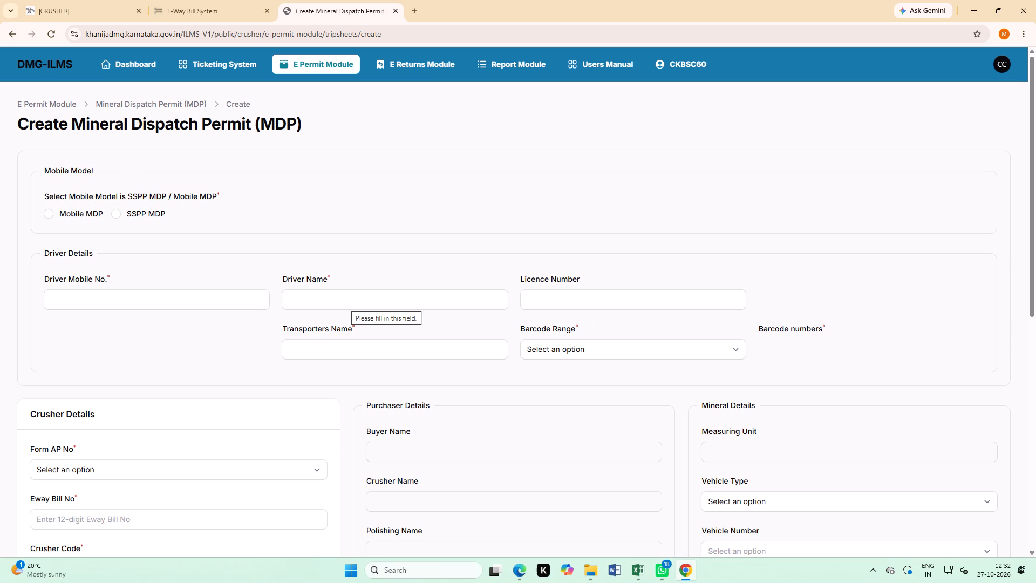
scroll(282, 364, down, 1)
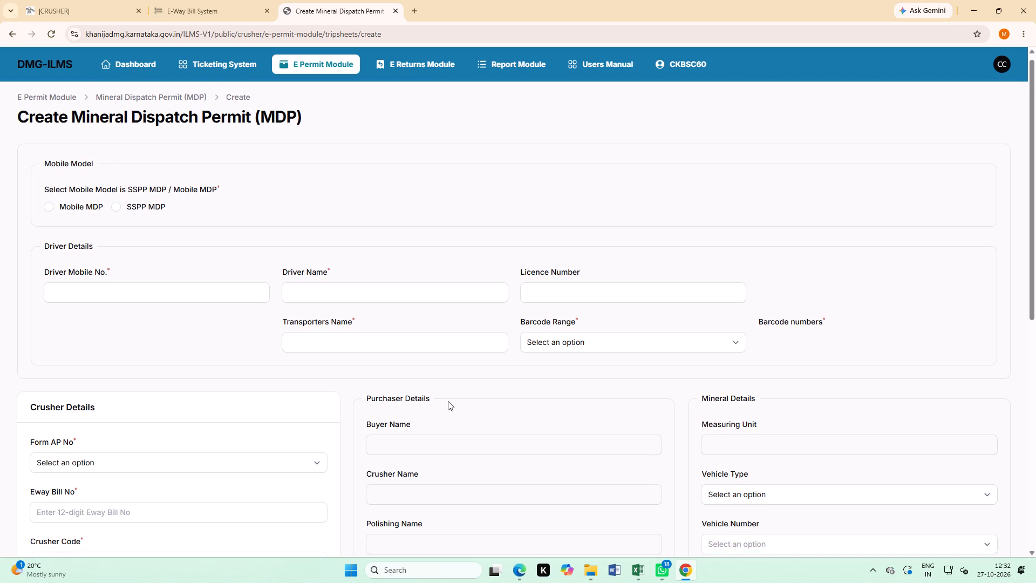
click(732, 448)
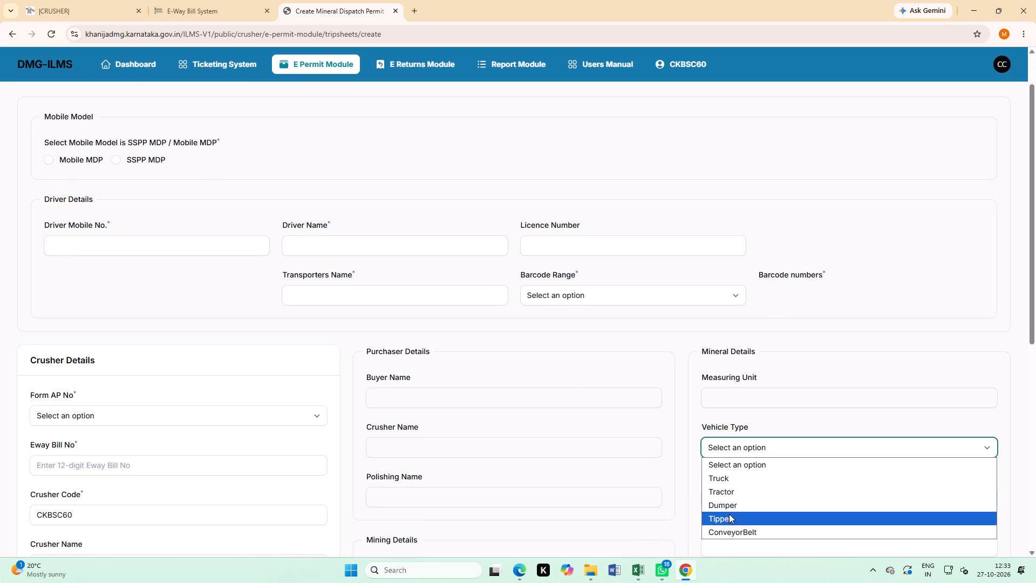
click(729, 514)
scroll(758, 465, down, 3)
click(725, 340)
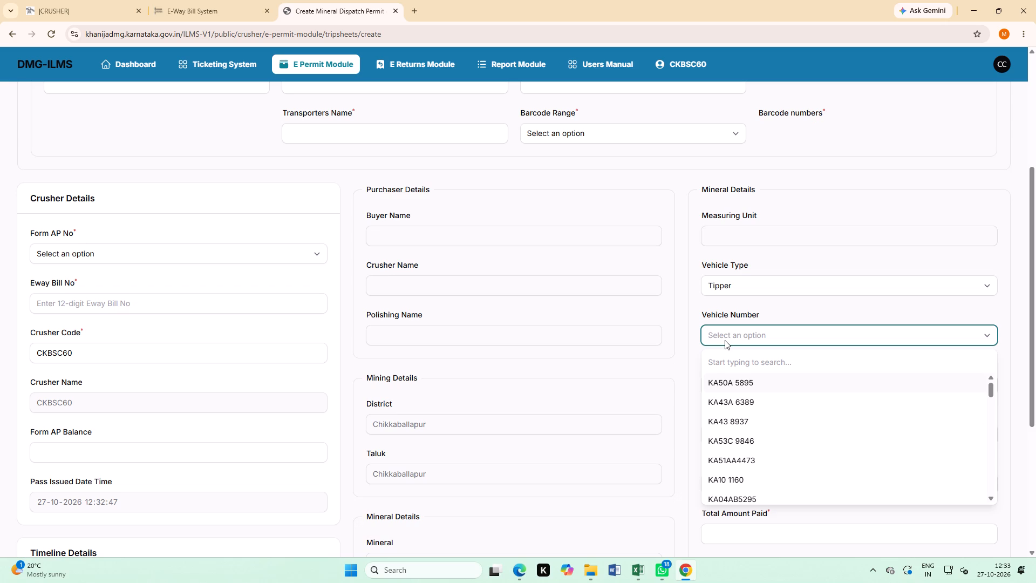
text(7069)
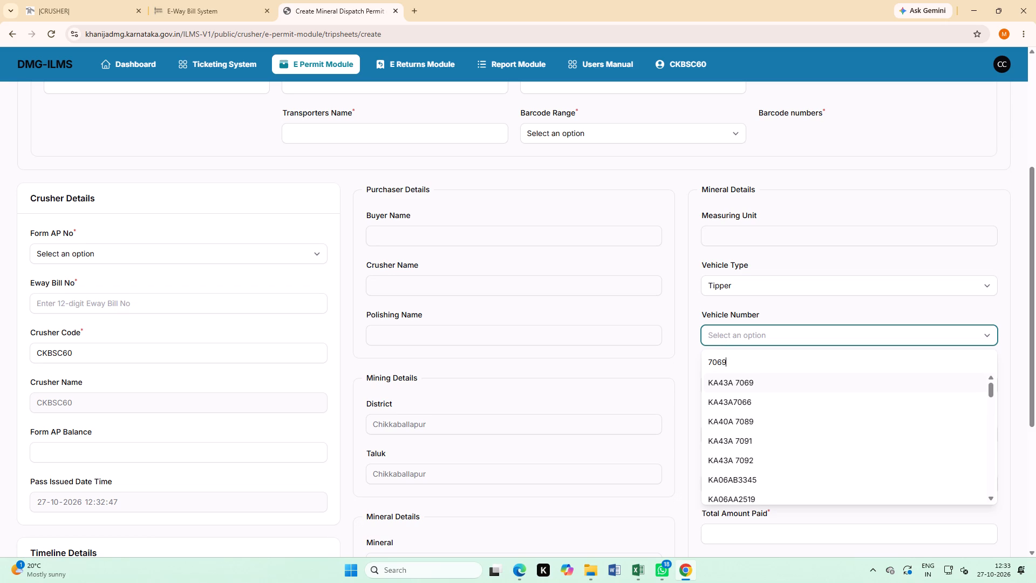
click(740, 387)
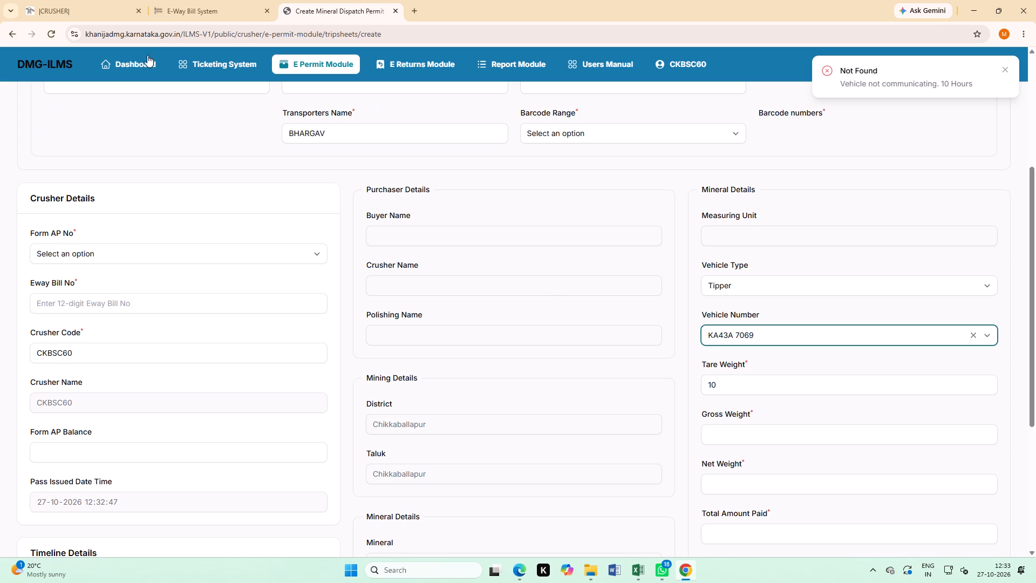
Return to the E-Way Bill System page and print one more portrait copy of the generated e-way bill.
click(175, 15)
scroll(377, 335, down, 5)
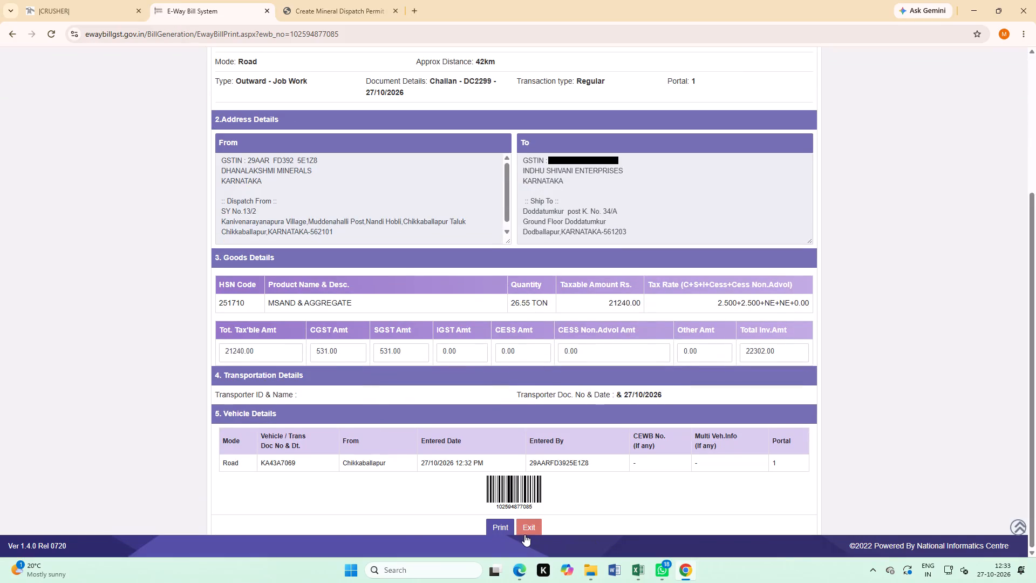
click(501, 527)
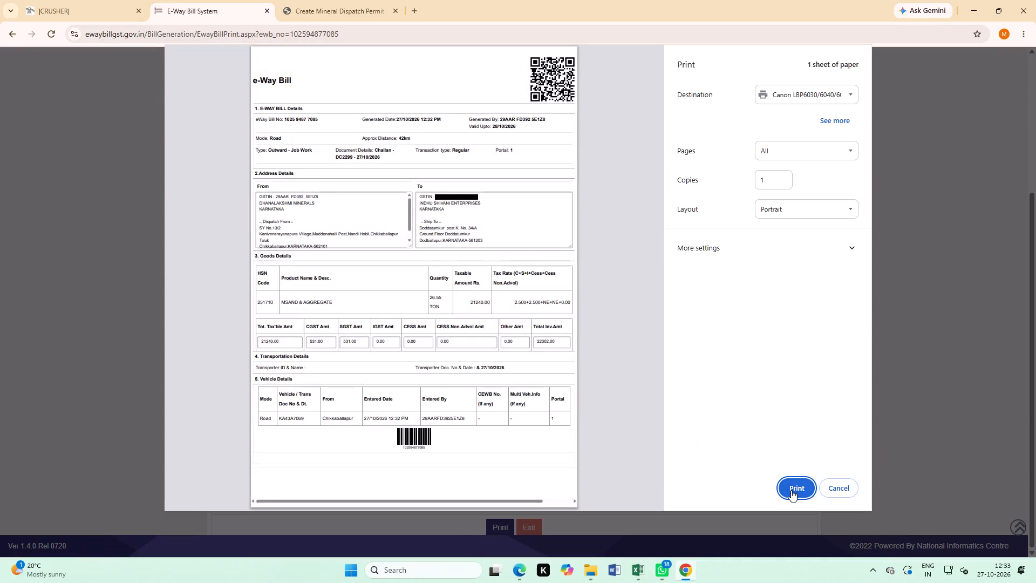
click(791, 490)
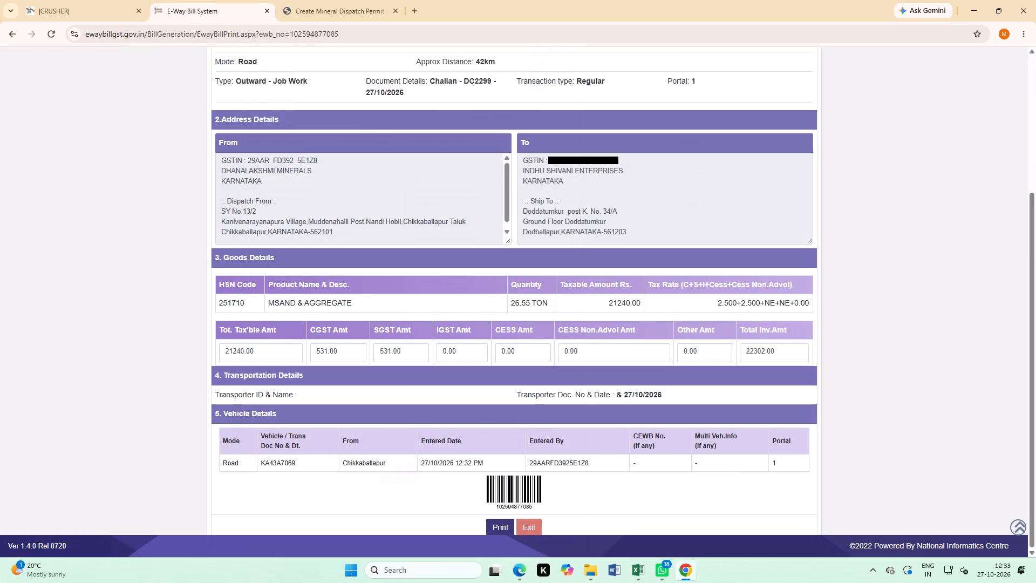
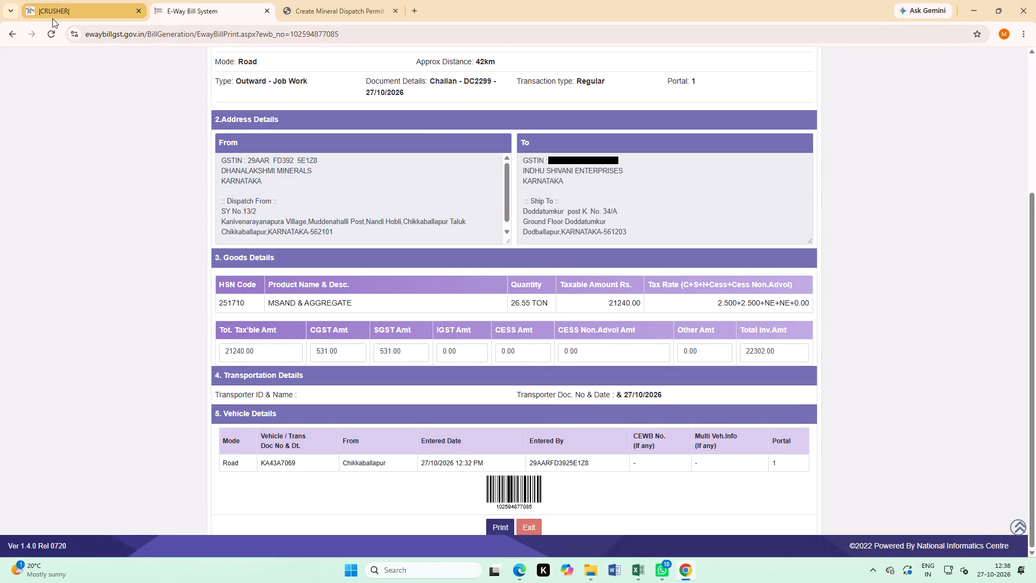
click(310, 12)
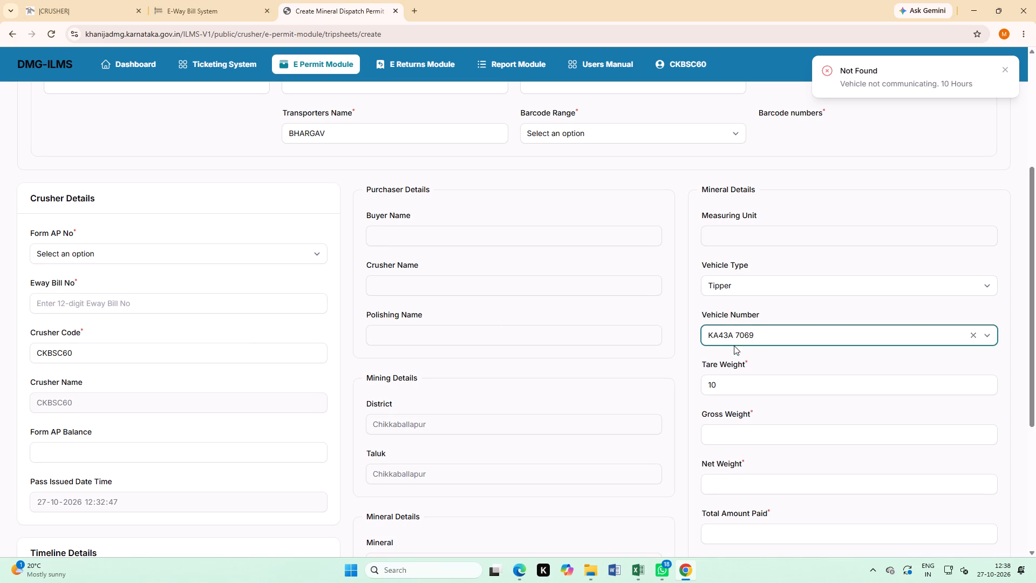
click(976, 339)
click(737, 336)
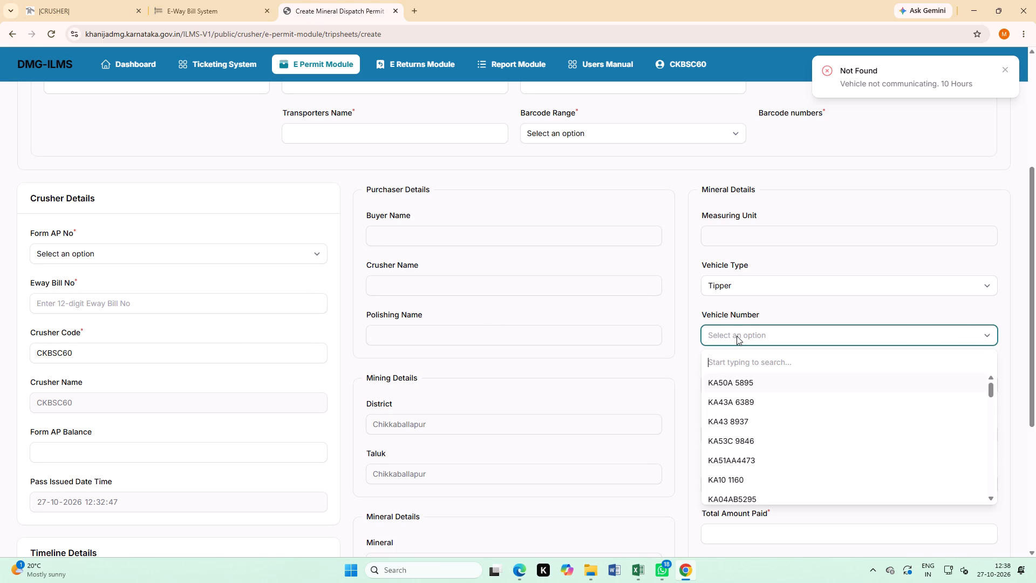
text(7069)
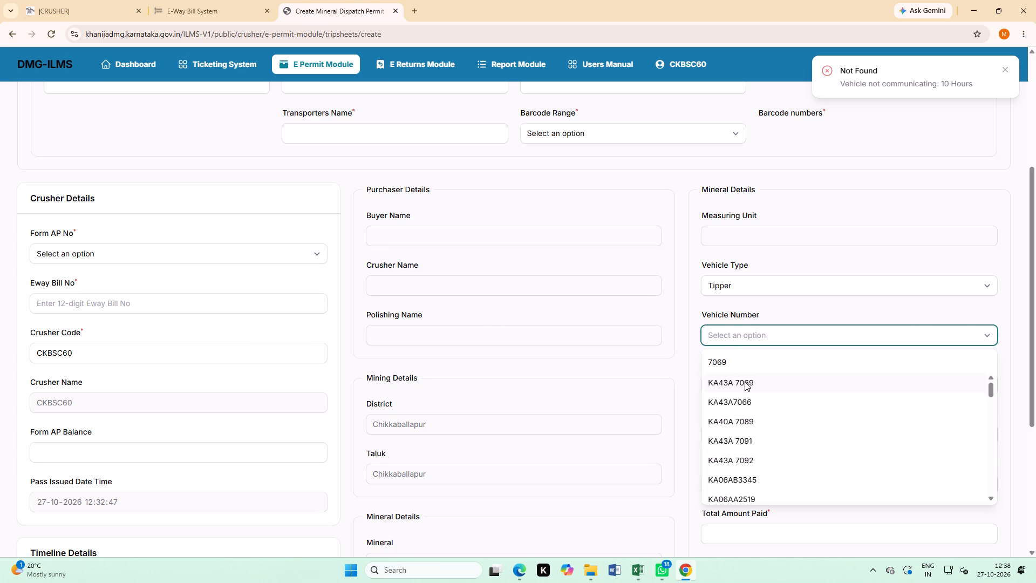
click(744, 383)
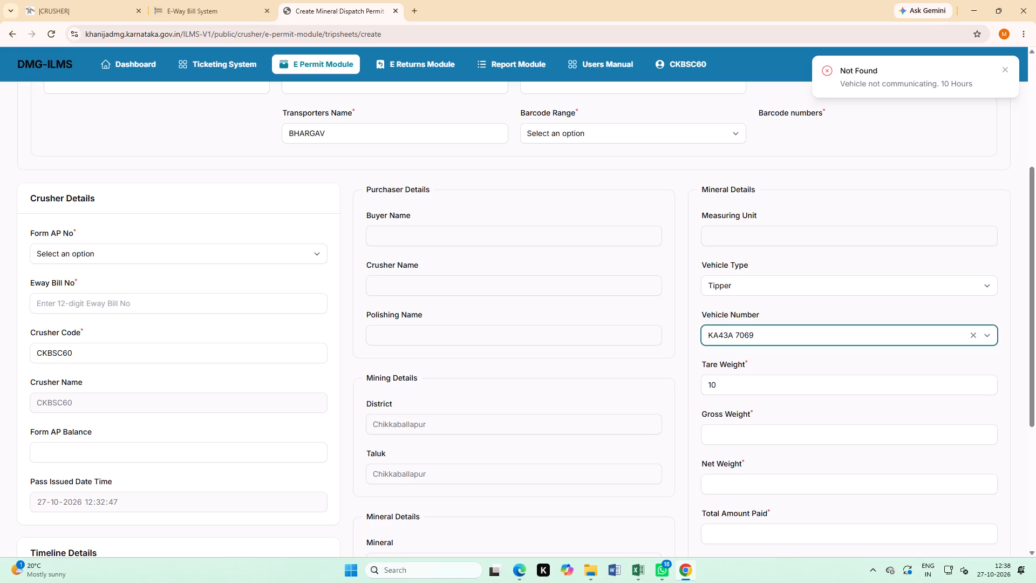
Choose SSPP MDP as the permit's mobile model.
scroll(260, 262, up, 4)
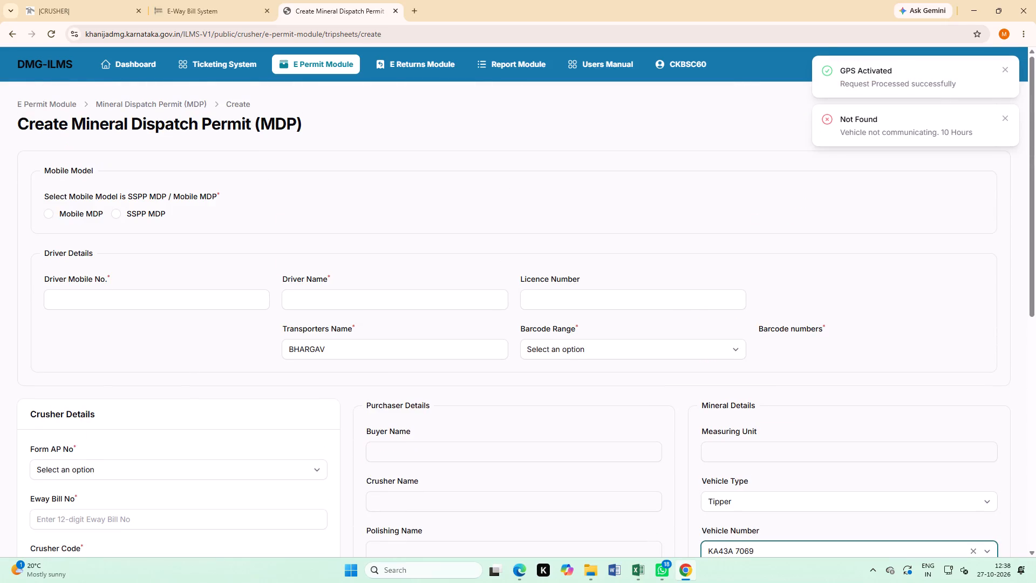
click(75, 297)
click(111, 214)
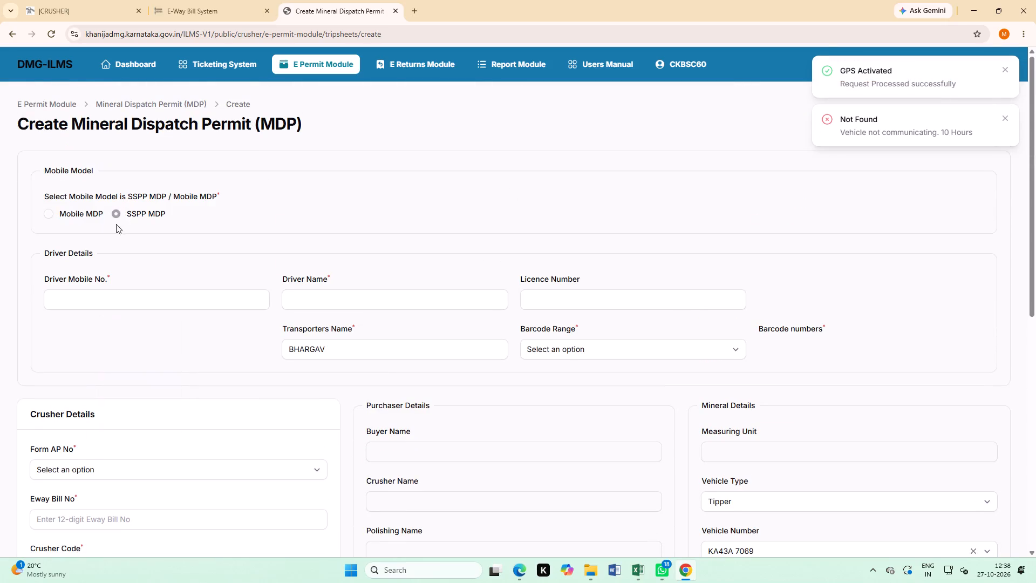
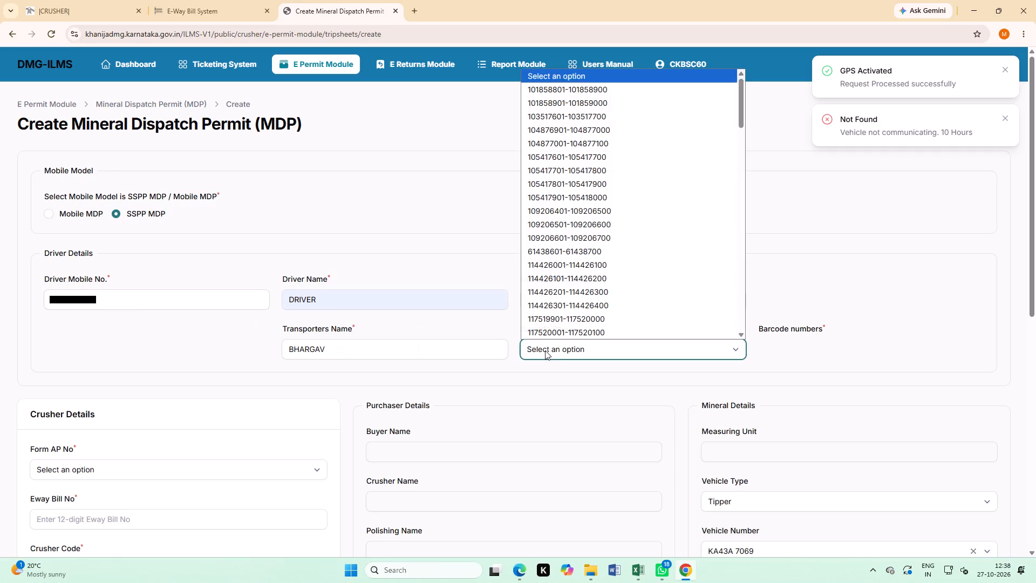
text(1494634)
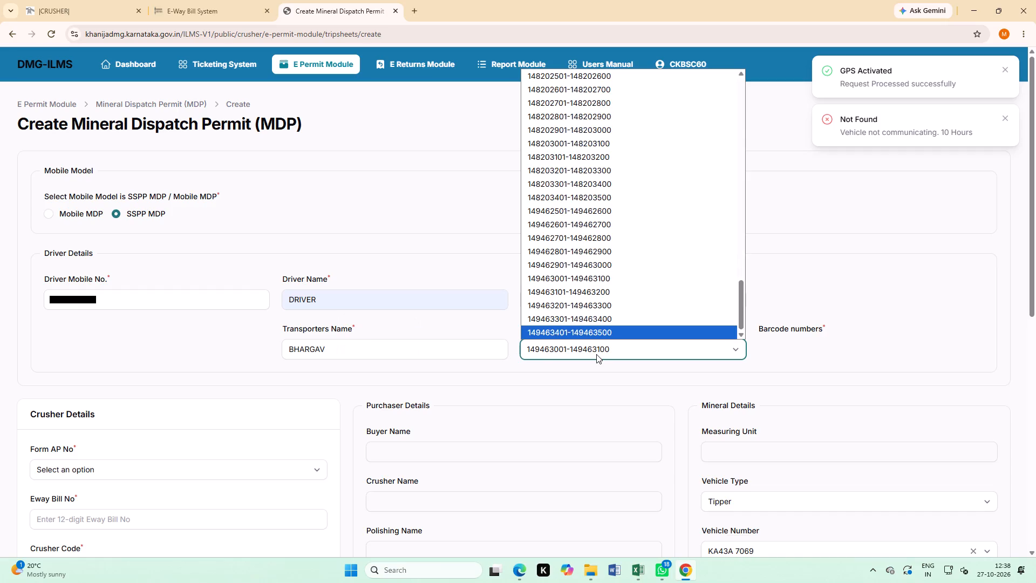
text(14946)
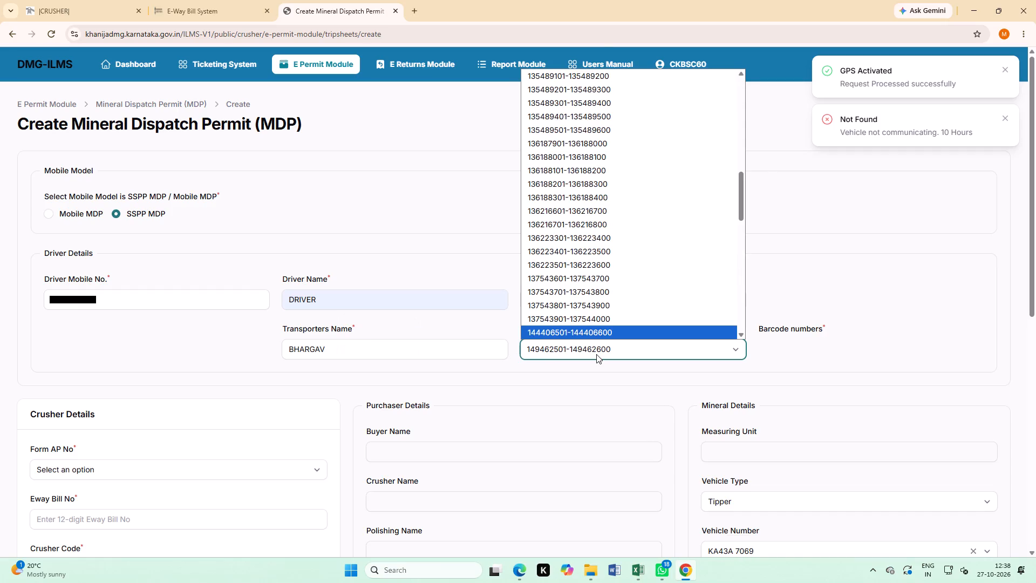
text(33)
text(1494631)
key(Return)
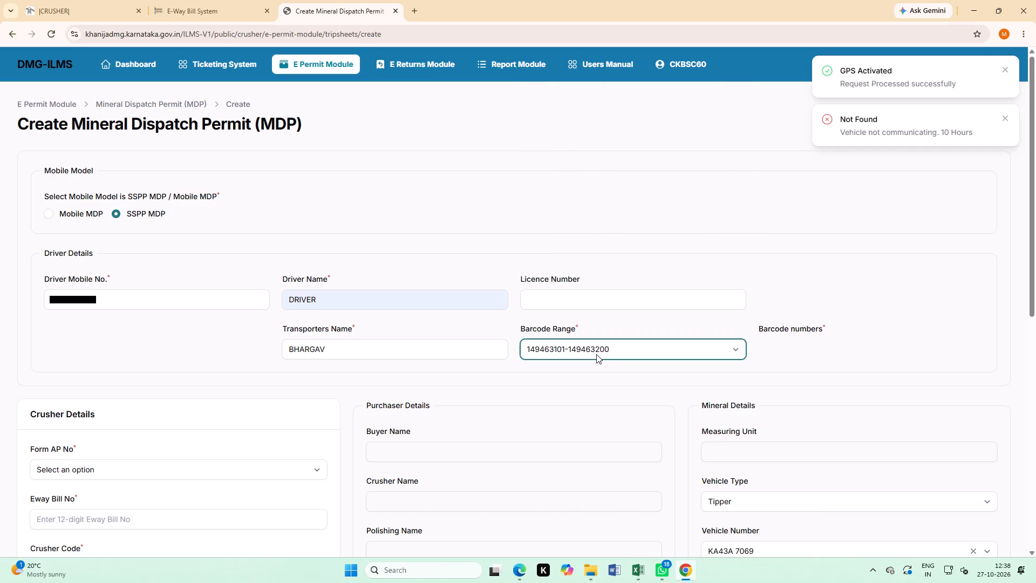
click(836, 348)
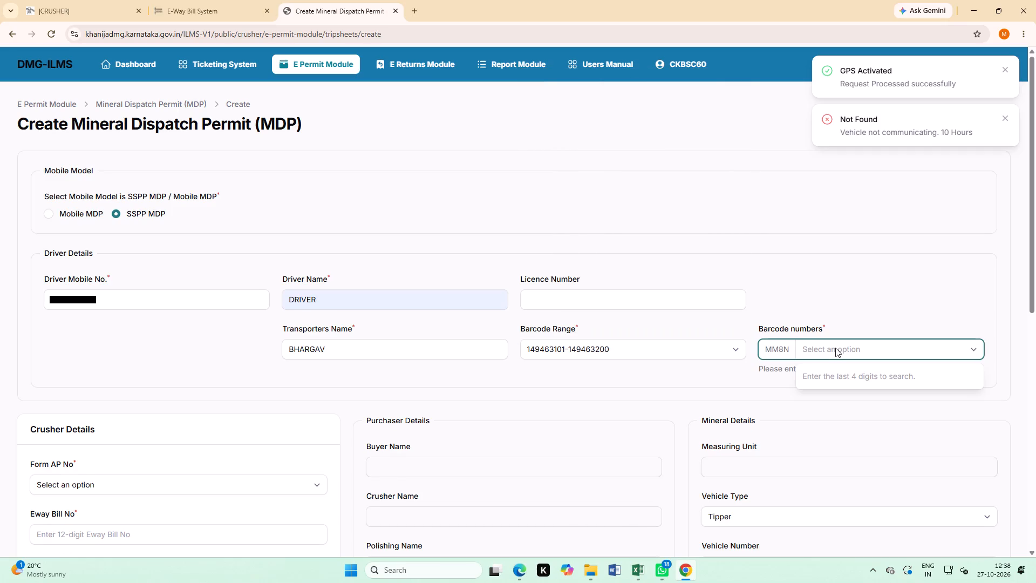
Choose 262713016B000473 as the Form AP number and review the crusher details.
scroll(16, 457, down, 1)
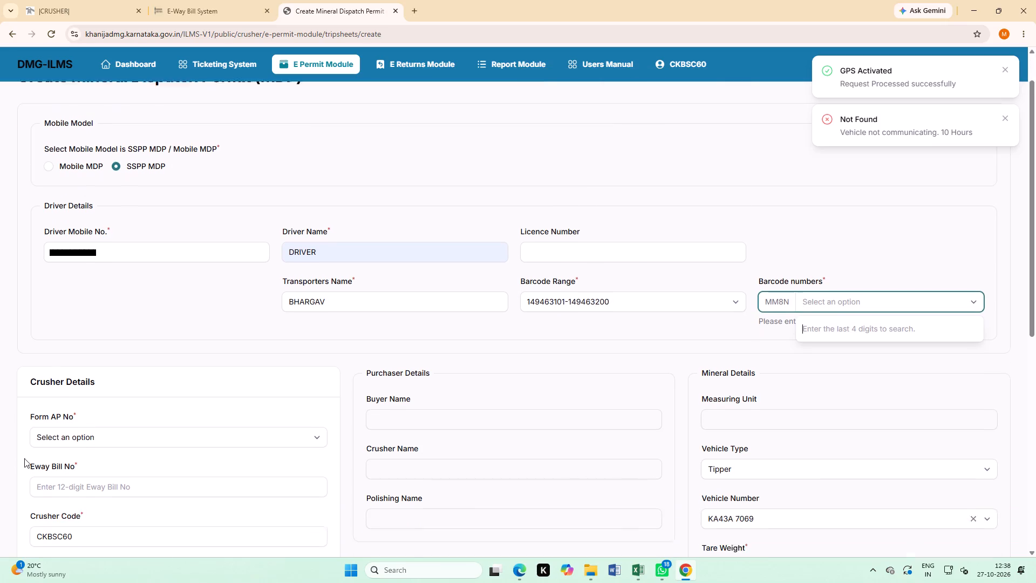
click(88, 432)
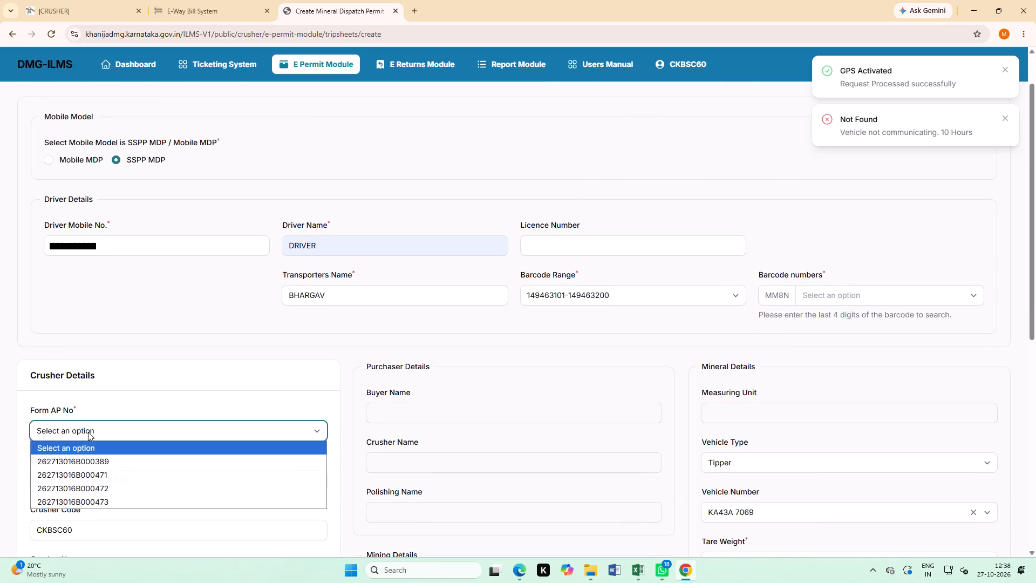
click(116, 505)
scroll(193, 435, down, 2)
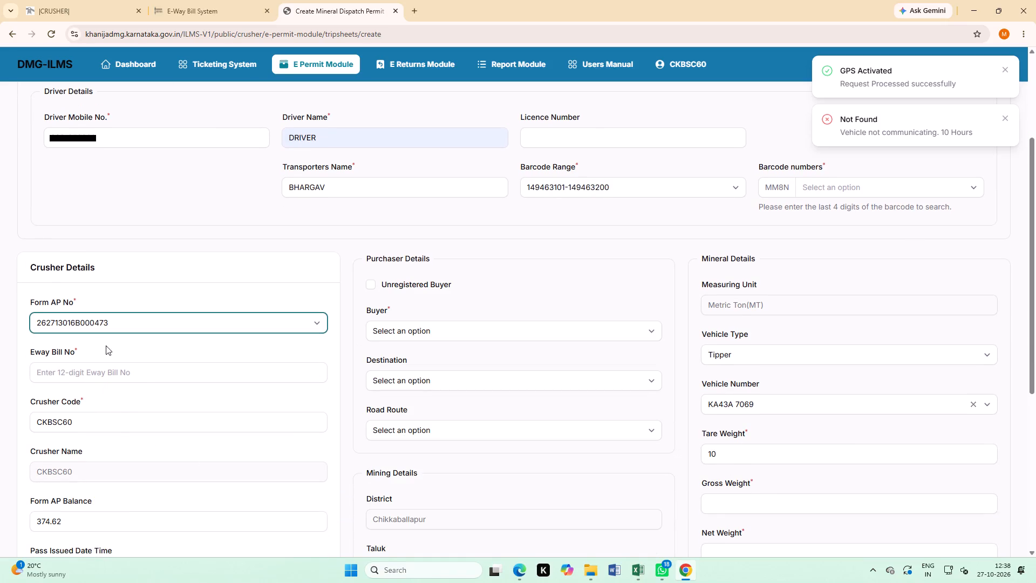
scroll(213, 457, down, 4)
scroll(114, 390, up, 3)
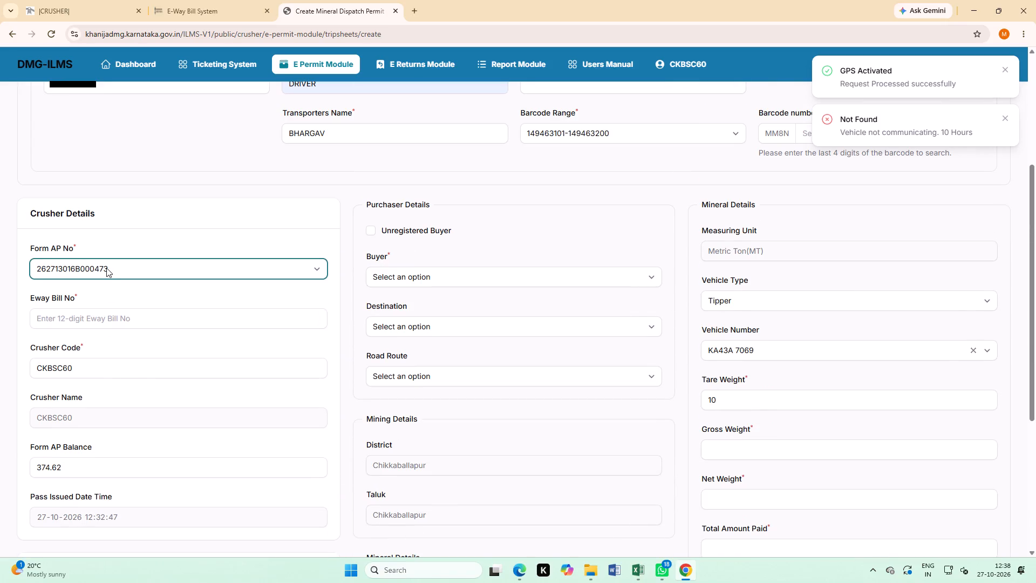
click(106, 268)
click(124, 328)
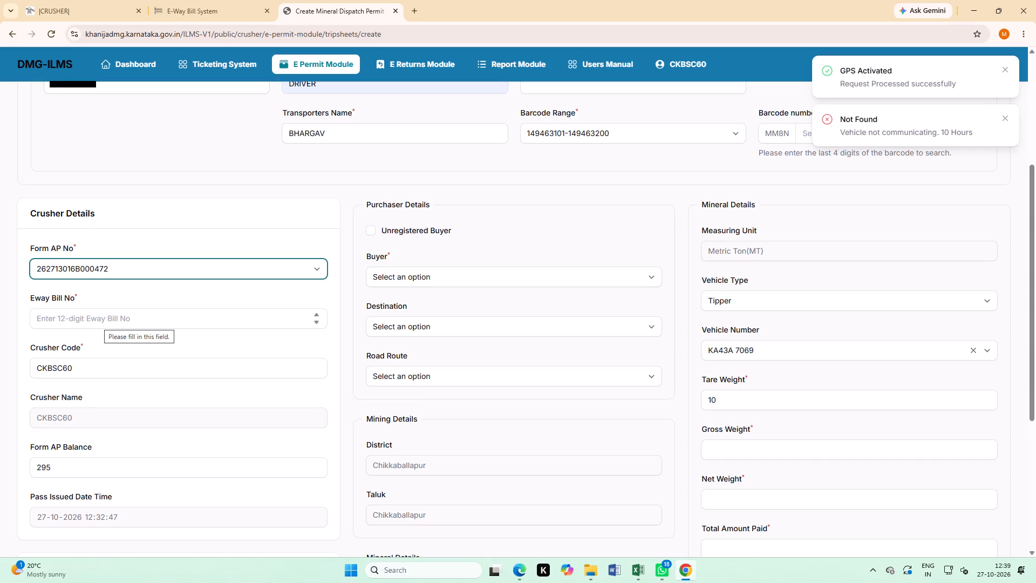
click(201, 15)
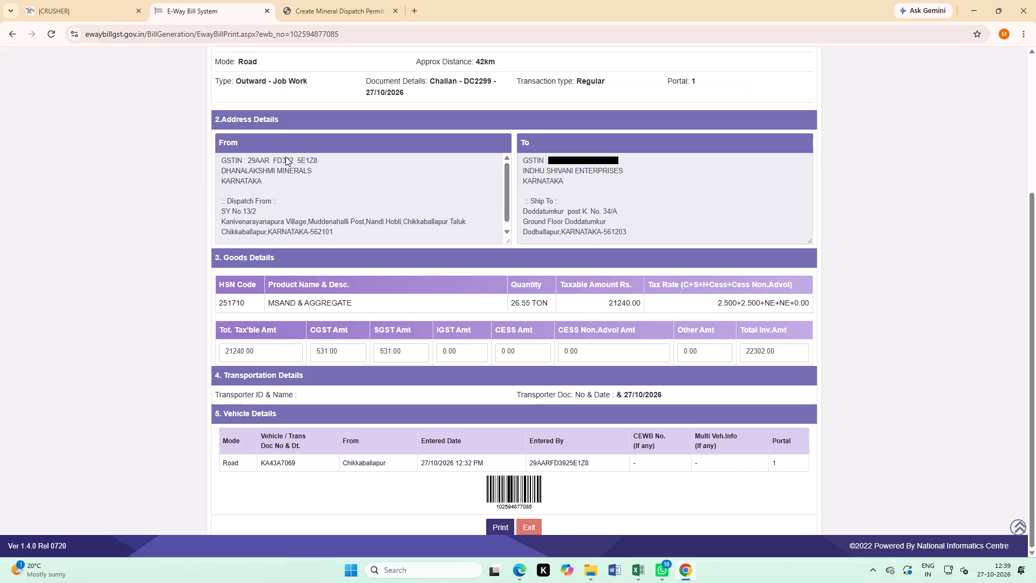
scroll(334, 221, up, 3)
click(350, 13)
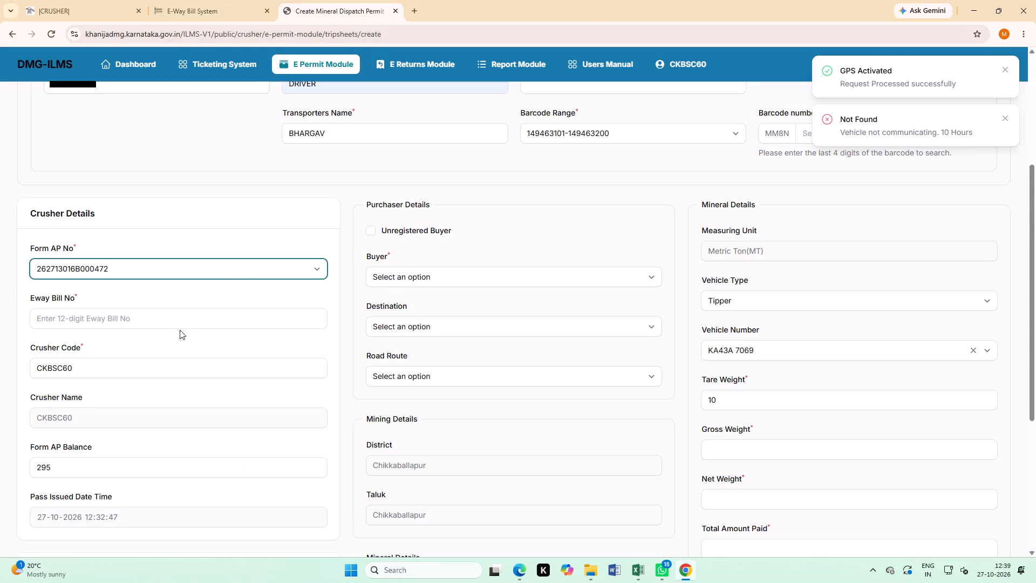
click(77, 321)
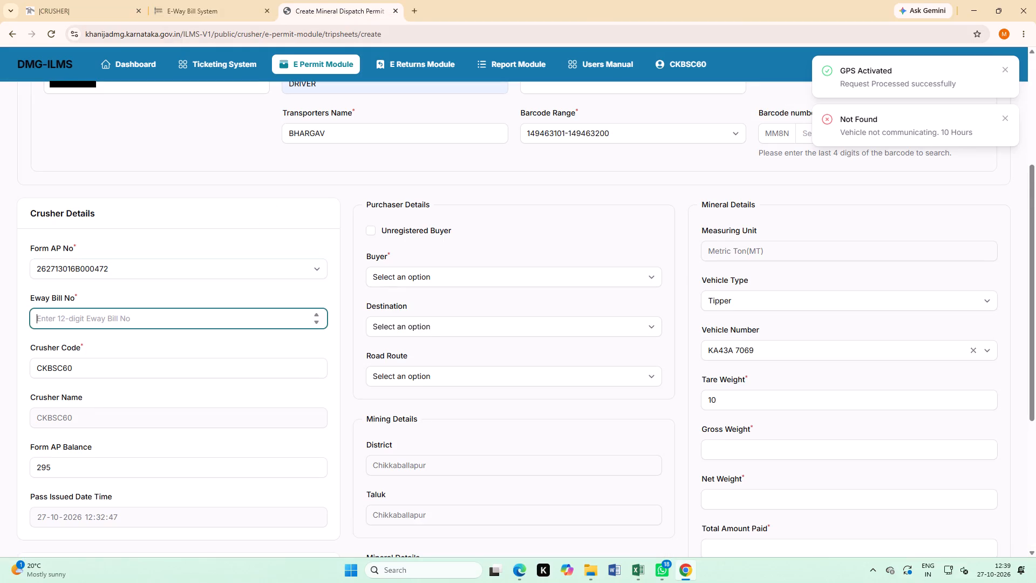
key(ctrl+v)
Mark the purchaser as an unregistered buyer and enter INDHU SHIVANI ENTERPRISES as the buyer name.
click(371, 228)
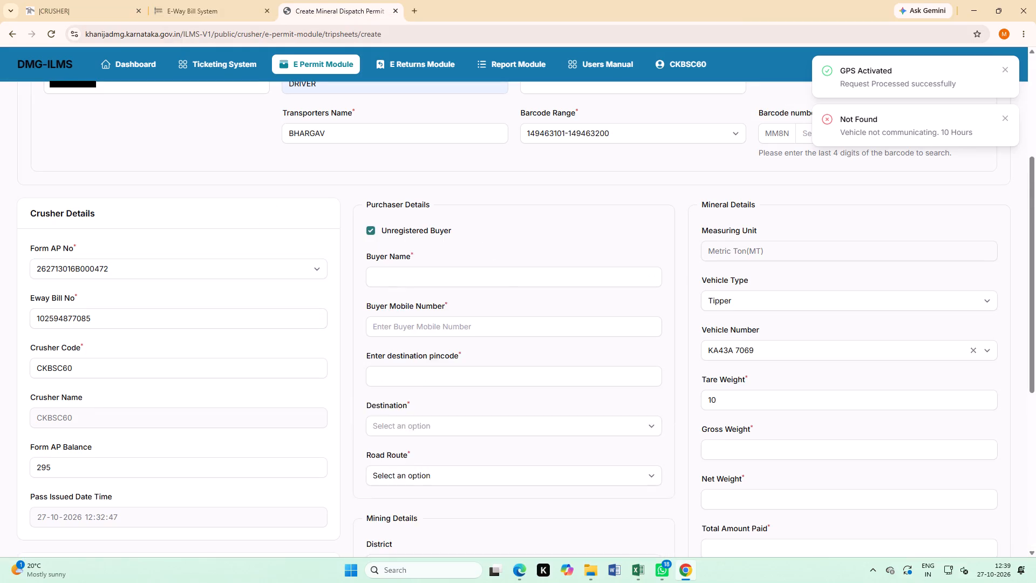
click(406, 276)
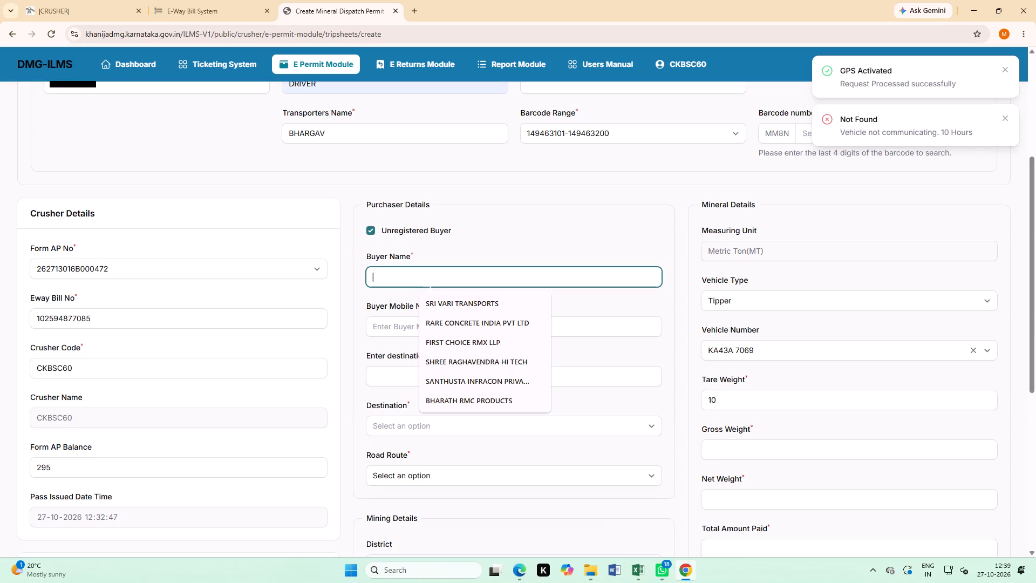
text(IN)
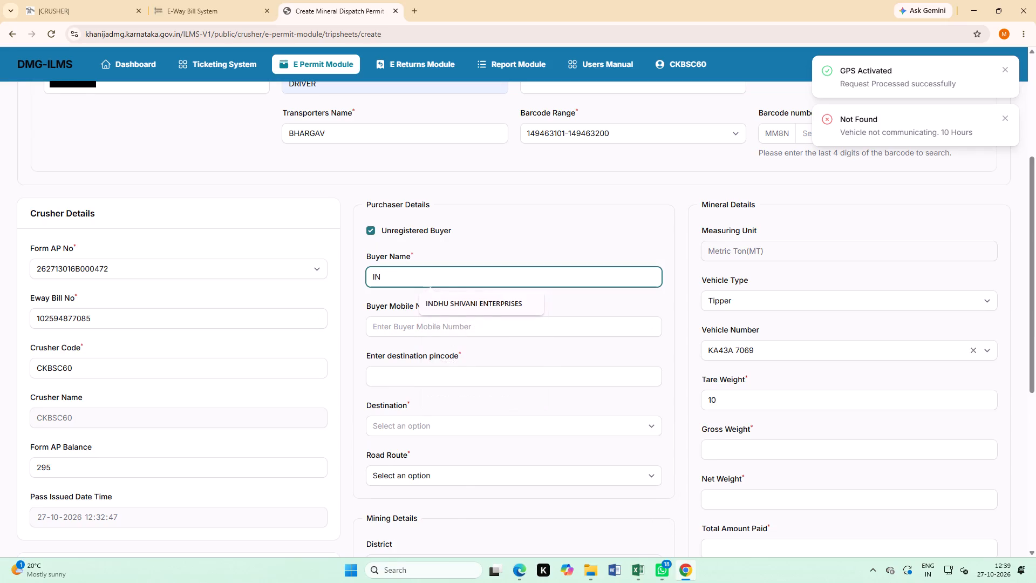
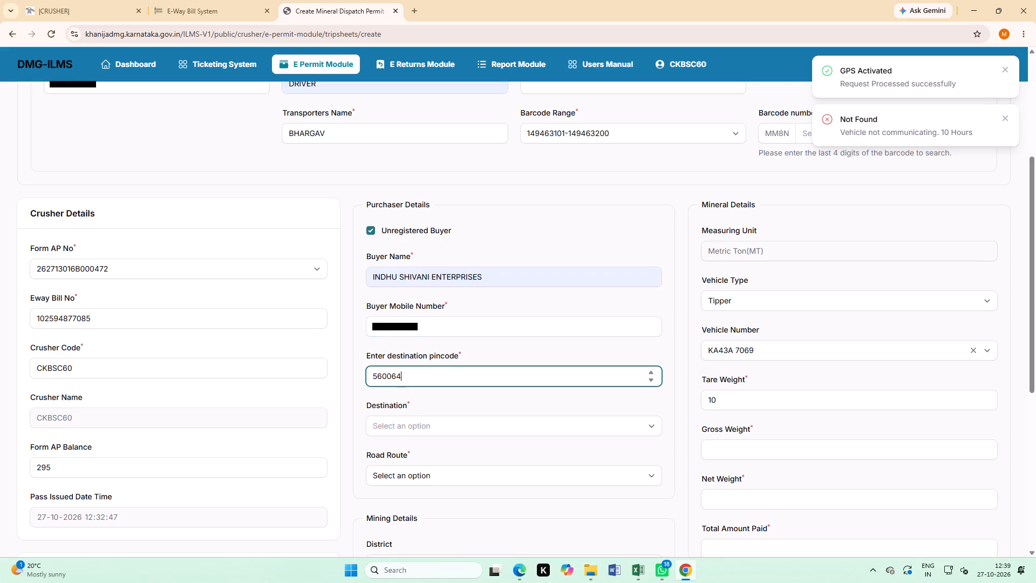
Search the destinations for RAJAN and choose Rajanukunte - 560064 as the purchaser's destination.
click(393, 430)
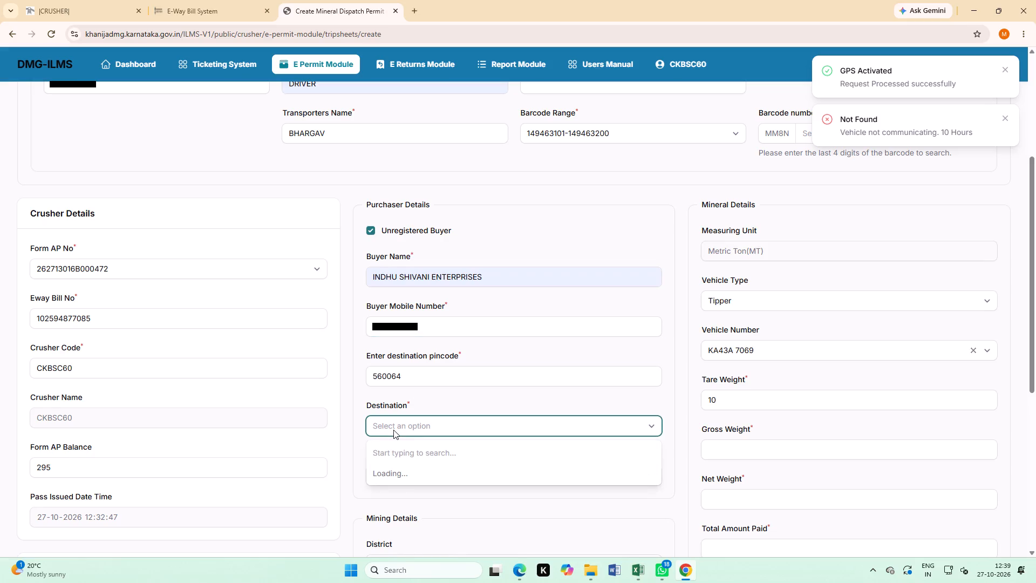
text(RAJAN)
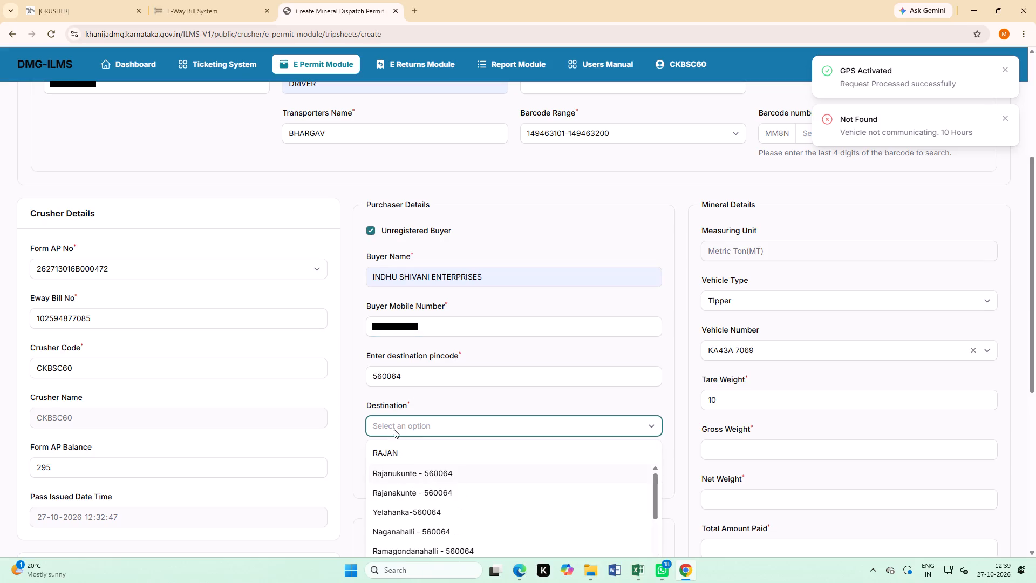
click(420, 475)
Enter 36.55 as the gross weight in the mineral details.
scroll(779, 379, down, 2)
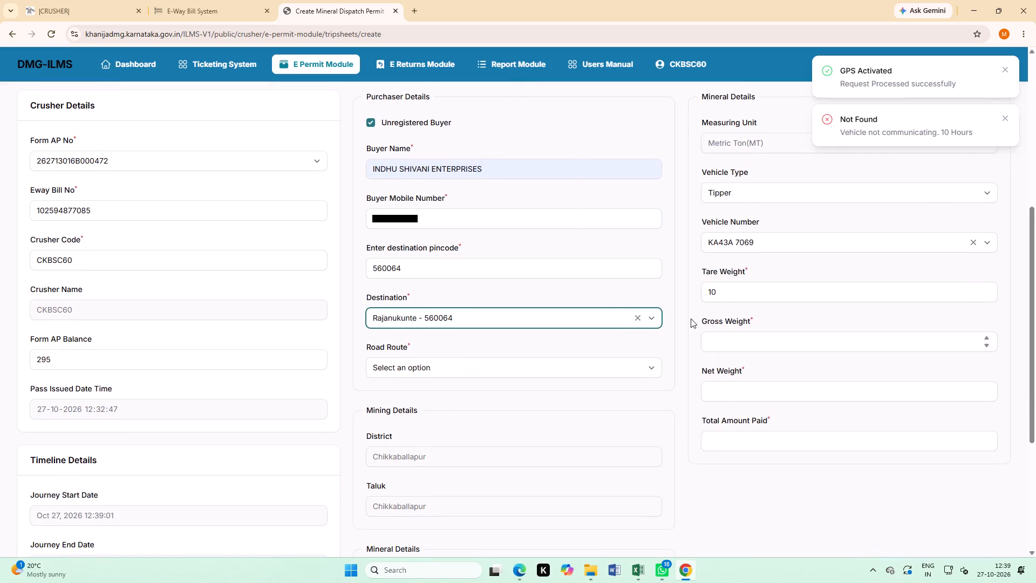
click(719, 336)
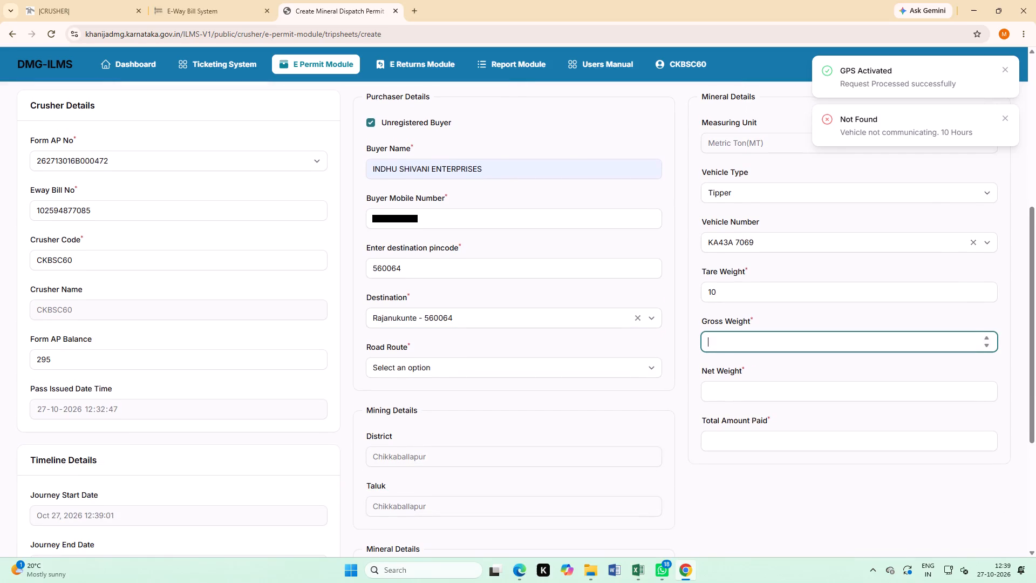
text(36.55)
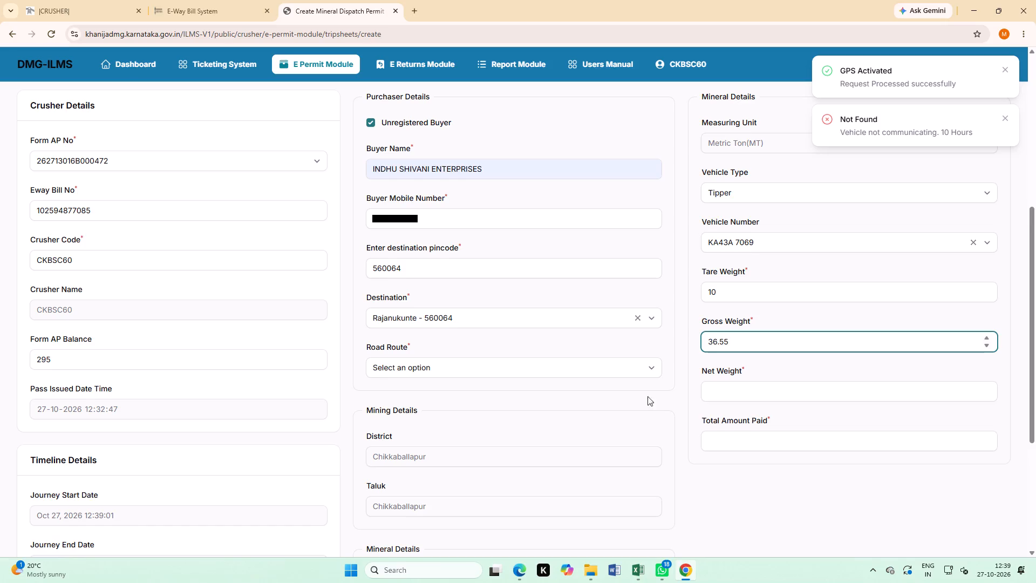
Choose the road route from Kanivenarayanapura, Chikkaballapur to Rajanukunte, Yelahanka, Bangalore Urban.
click(405, 367)
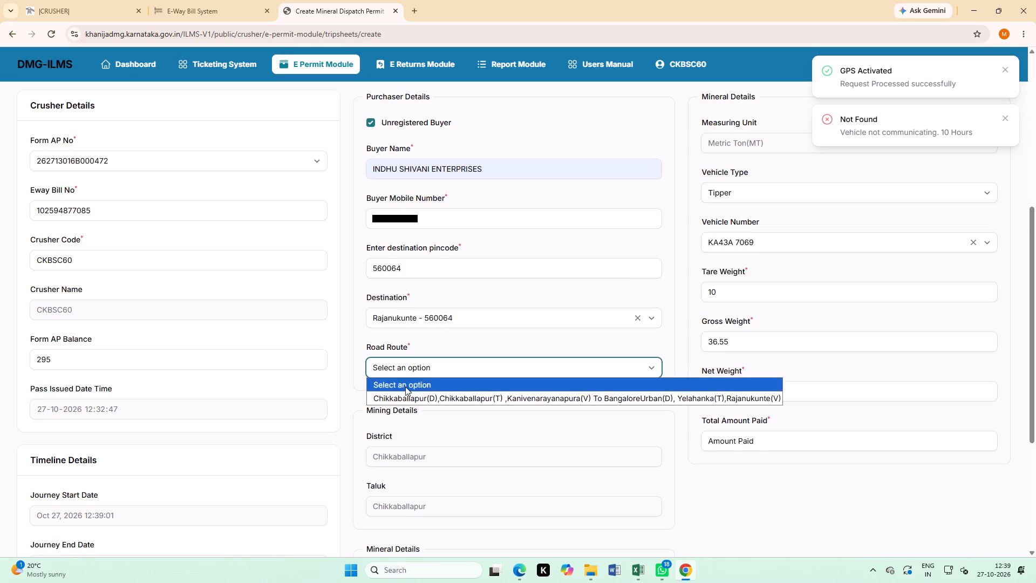
click(405, 396)
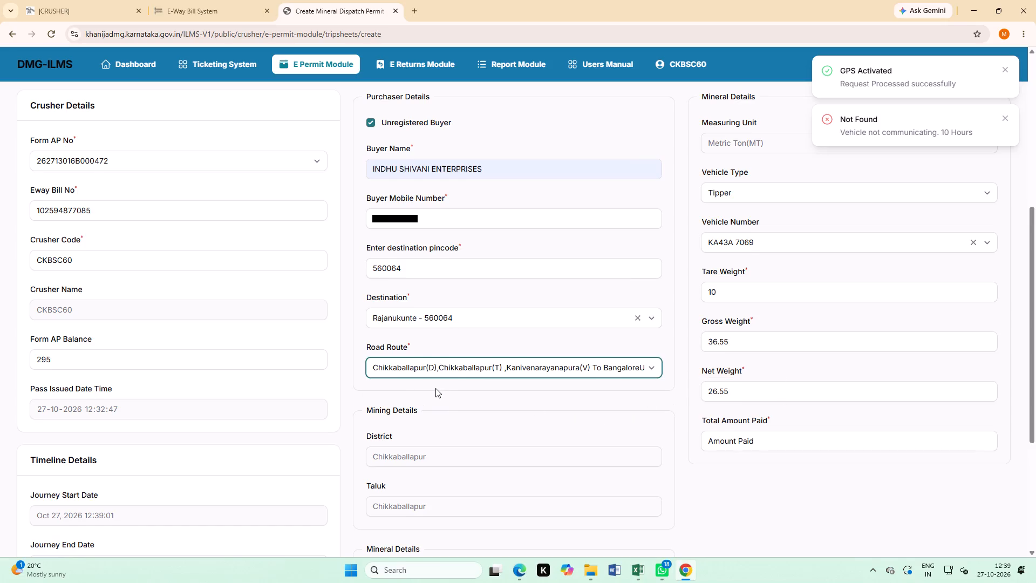
scroll(117, 346, up, 3)
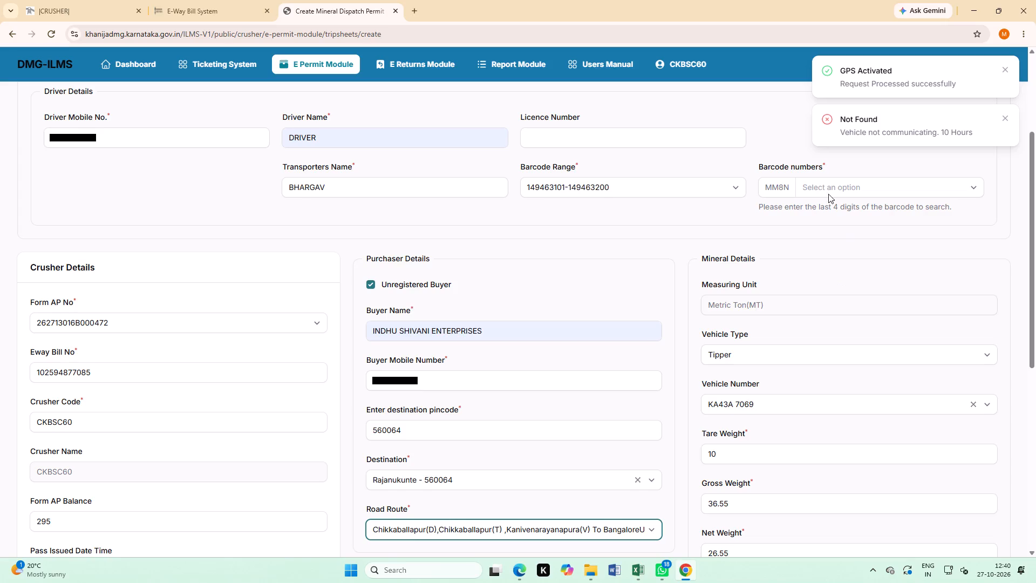
click(816, 182)
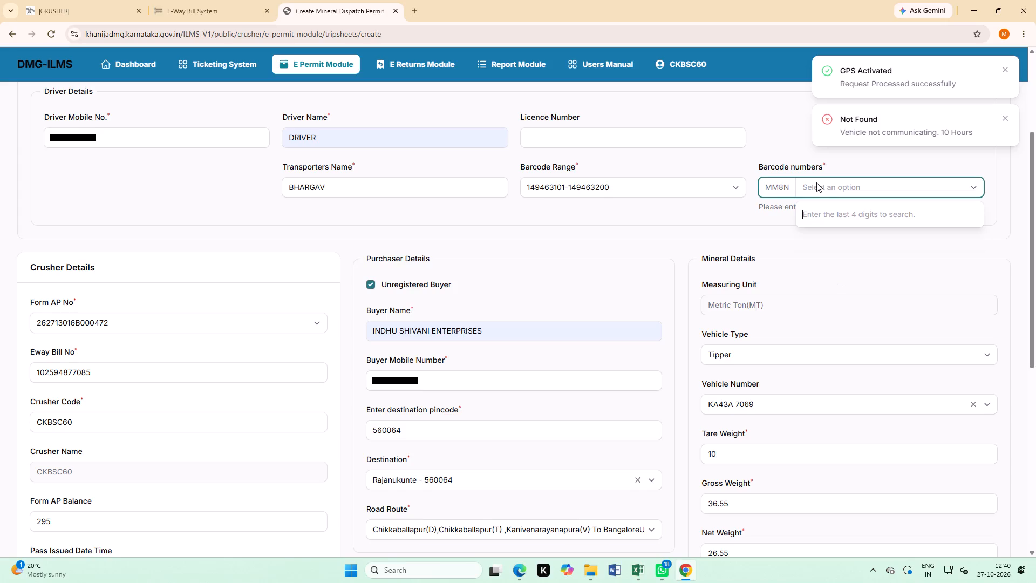
text(3103)
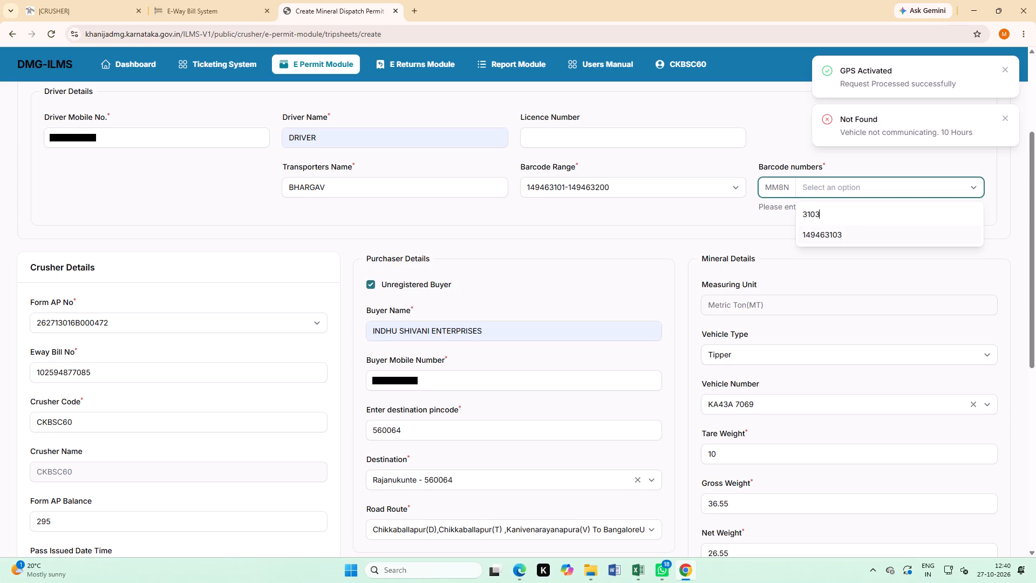
click(828, 233)
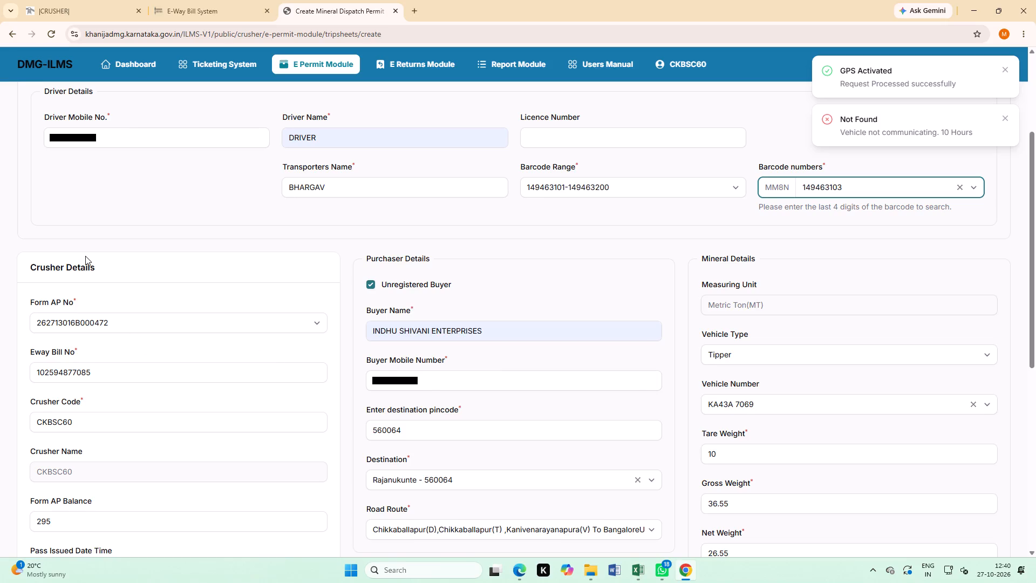
Review the remaining permit details and submit the form to generate the mineral dispatch permit.
scroll(381, 379, down, 3)
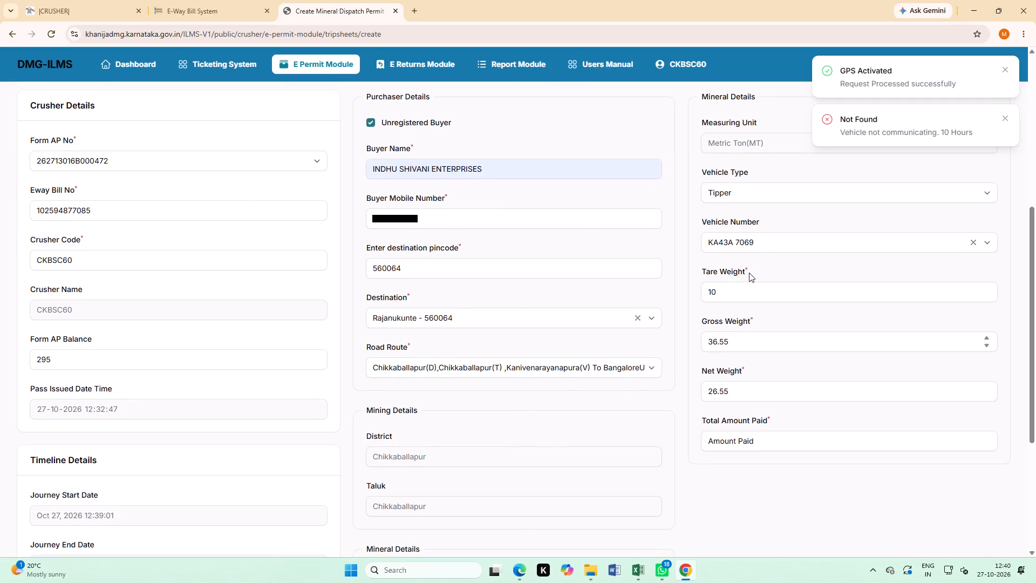
scroll(59, 425, down, 3)
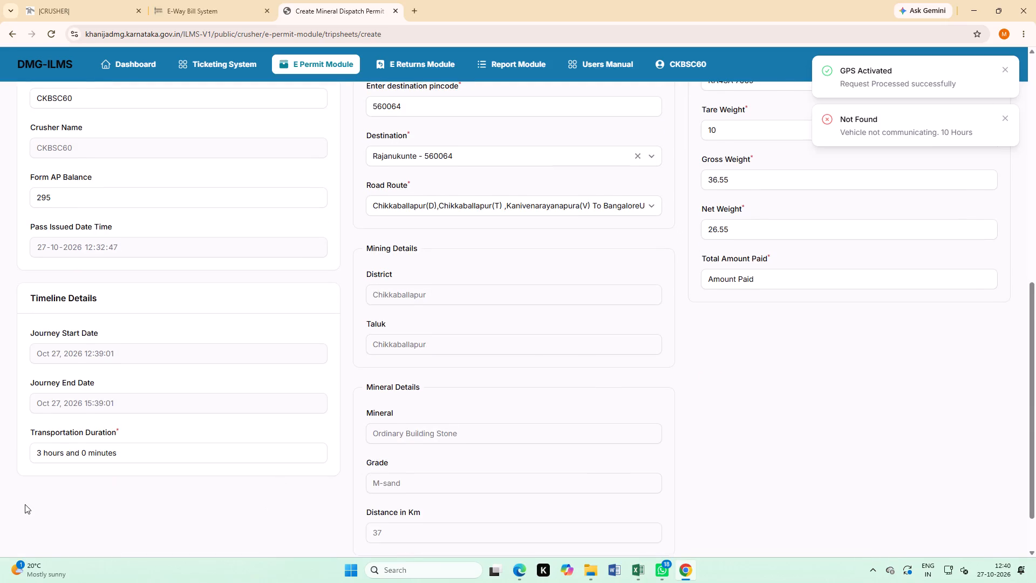
scroll(72, 479, down, 4)
click(65, 530)
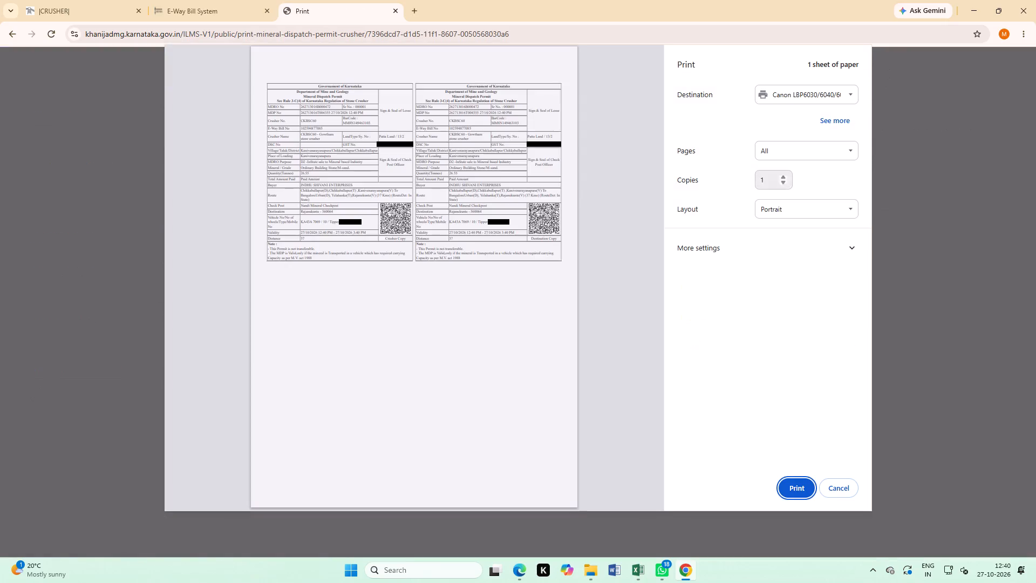
Set the page layout to Landscape and print the mineral dispatch permit.
click(778, 206)
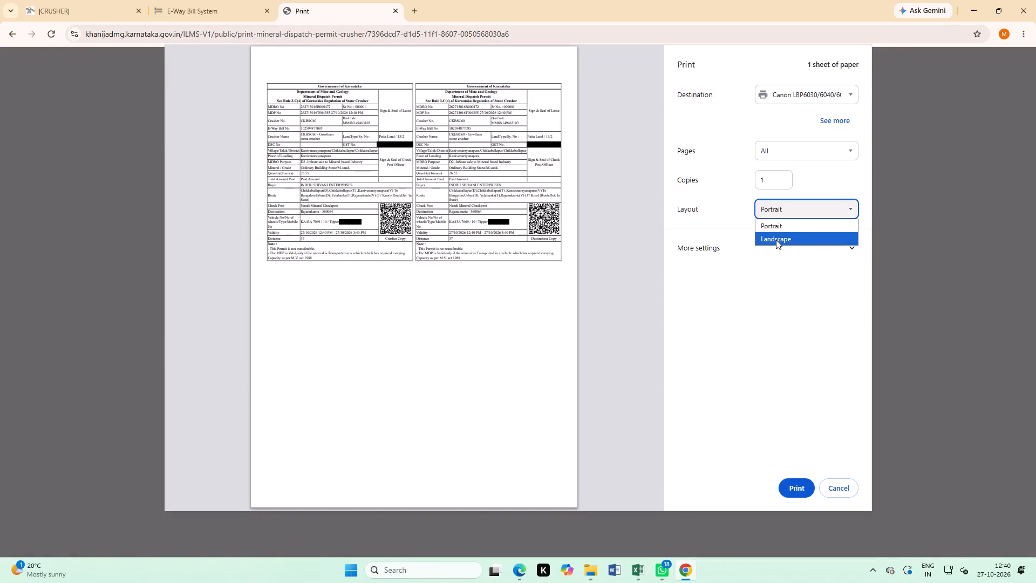
click(776, 240)
click(796, 491)
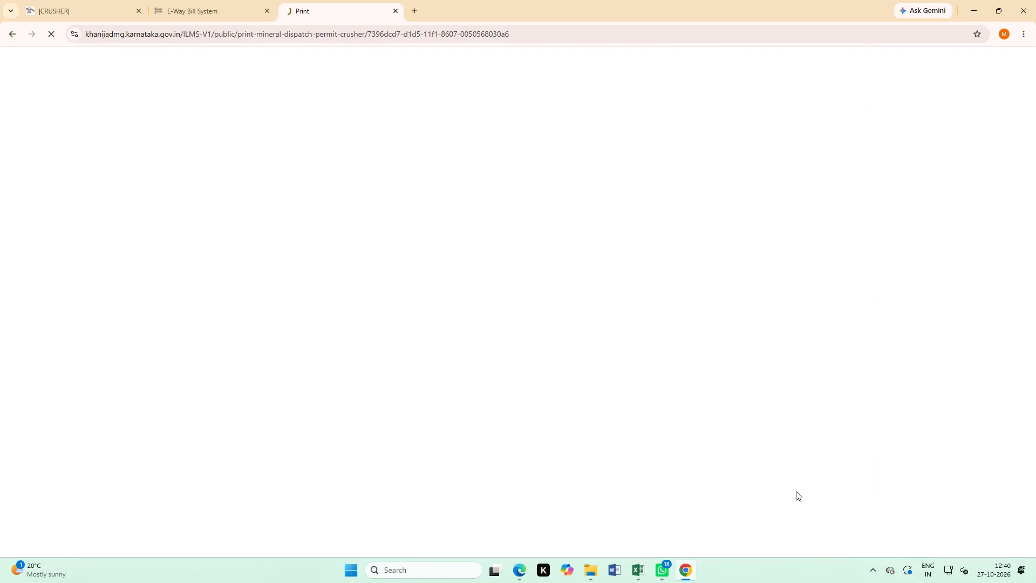
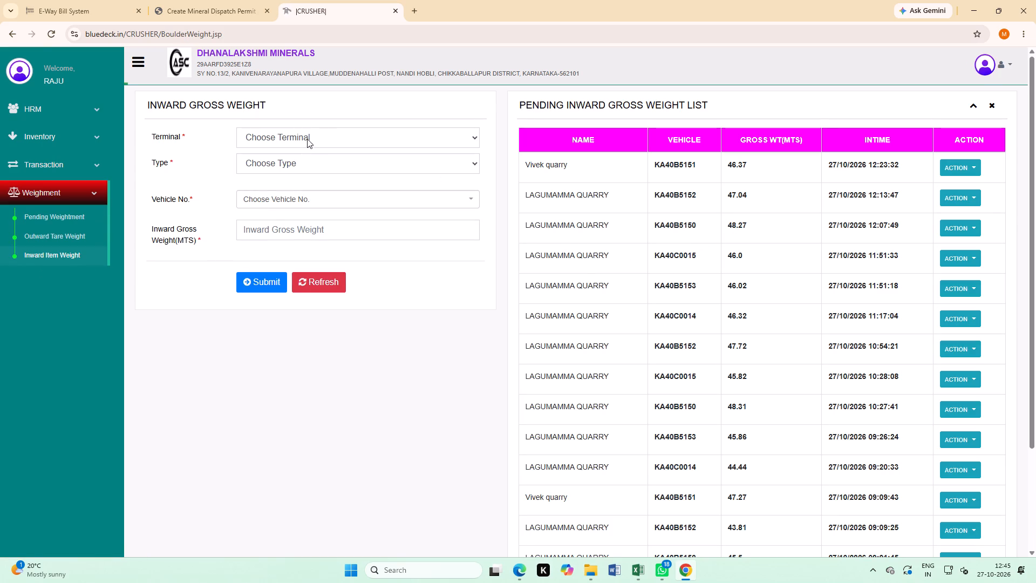
click(270, 135)
double_click(271, 167)
click(279, 195)
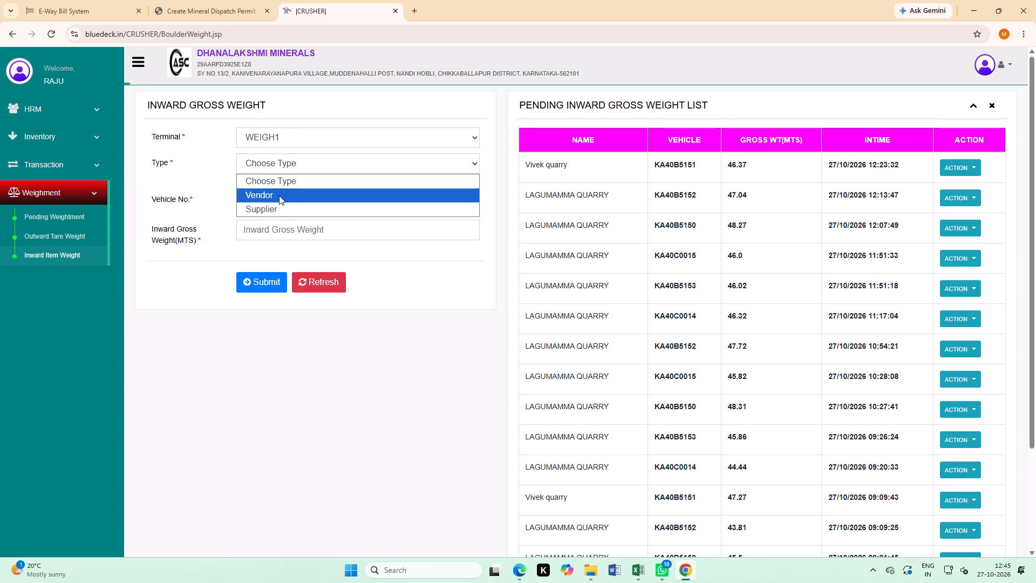
click(280, 192)
click(279, 313)
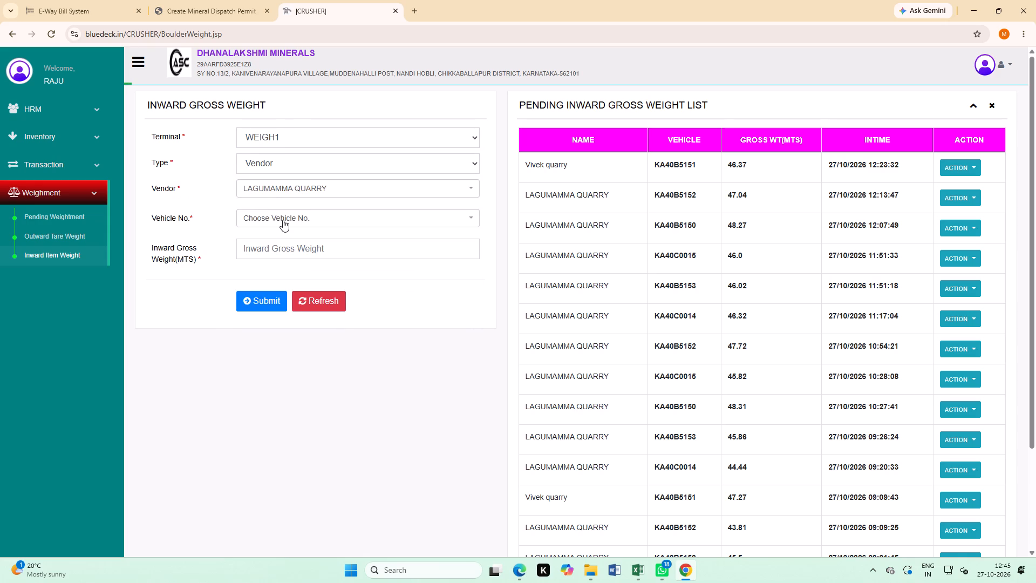
click(283, 220)
text(001)
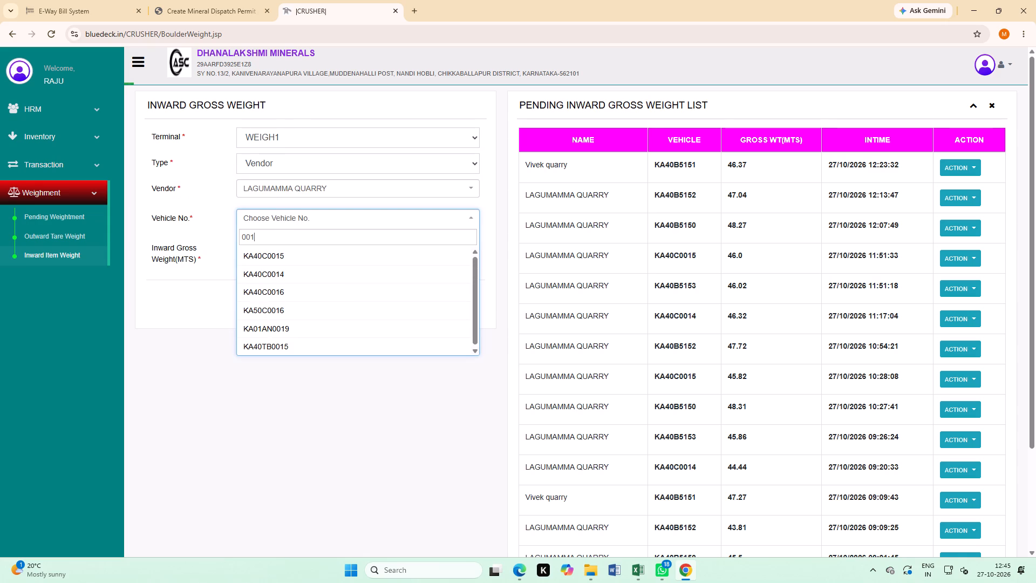
key(4)
click(262, 253)
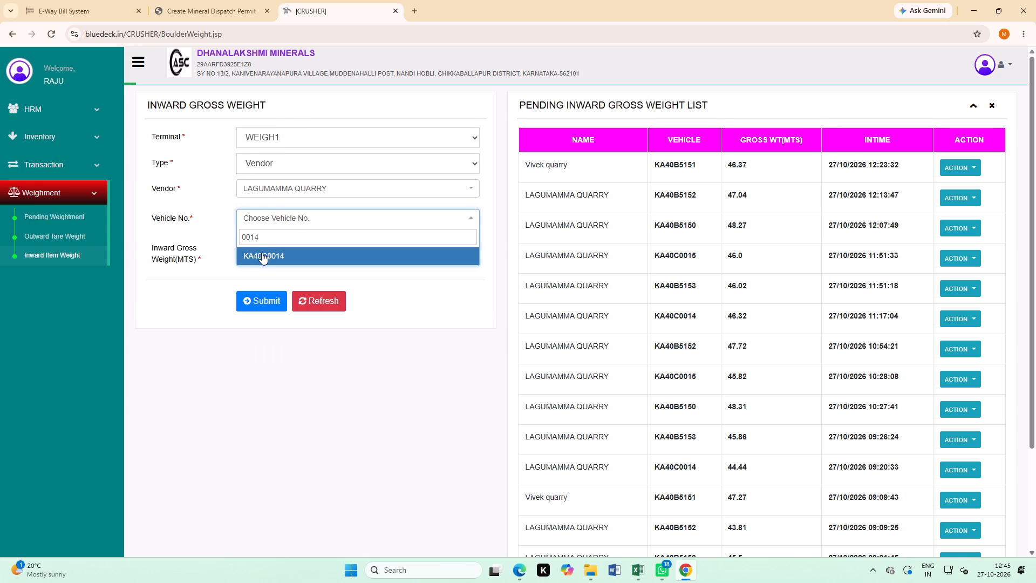
Enter an inward gross weight of 45.62 MTS and submit the entry.
click(262, 250)
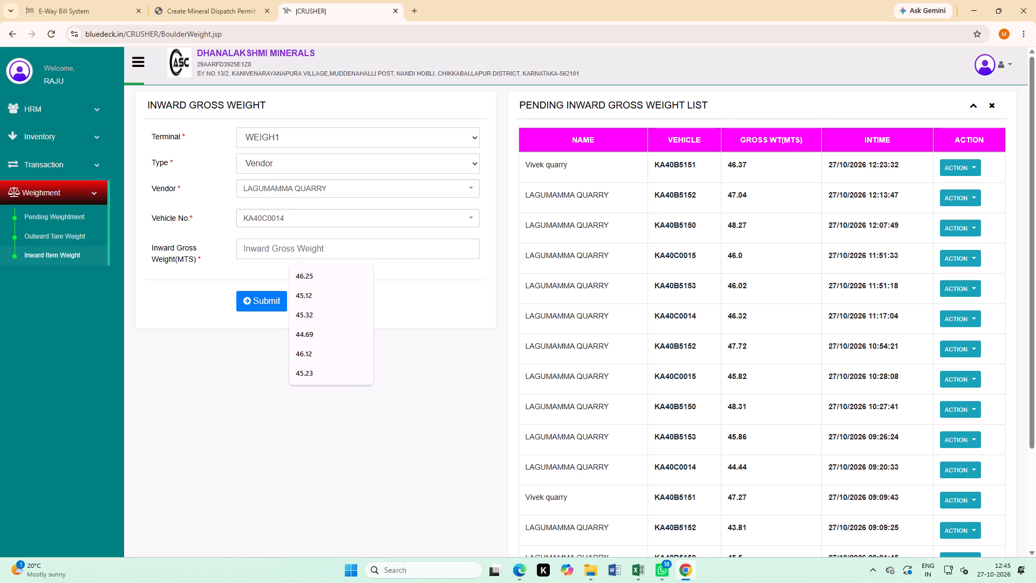
text(45)
key(period)
text(62)
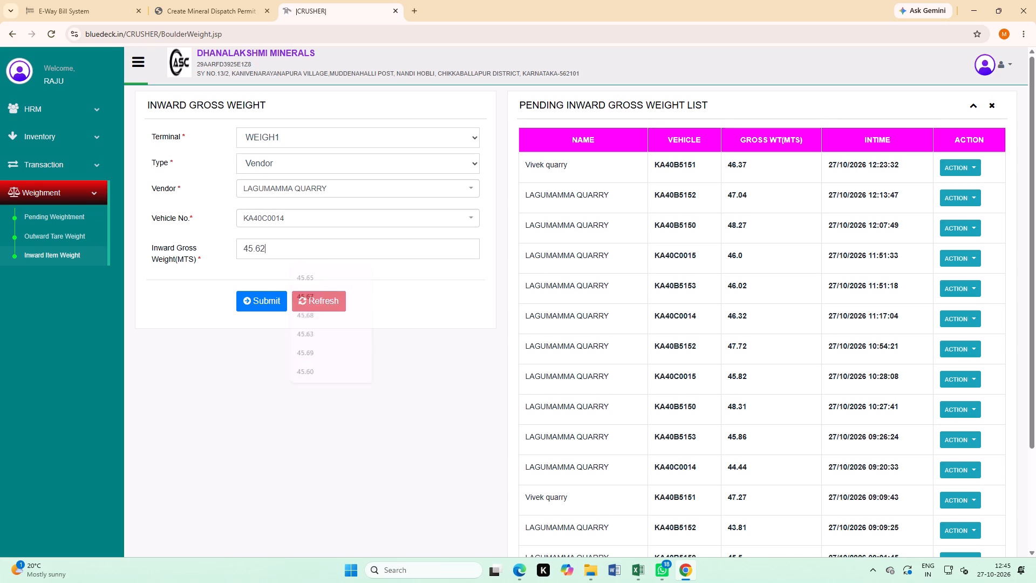
click(249, 300)
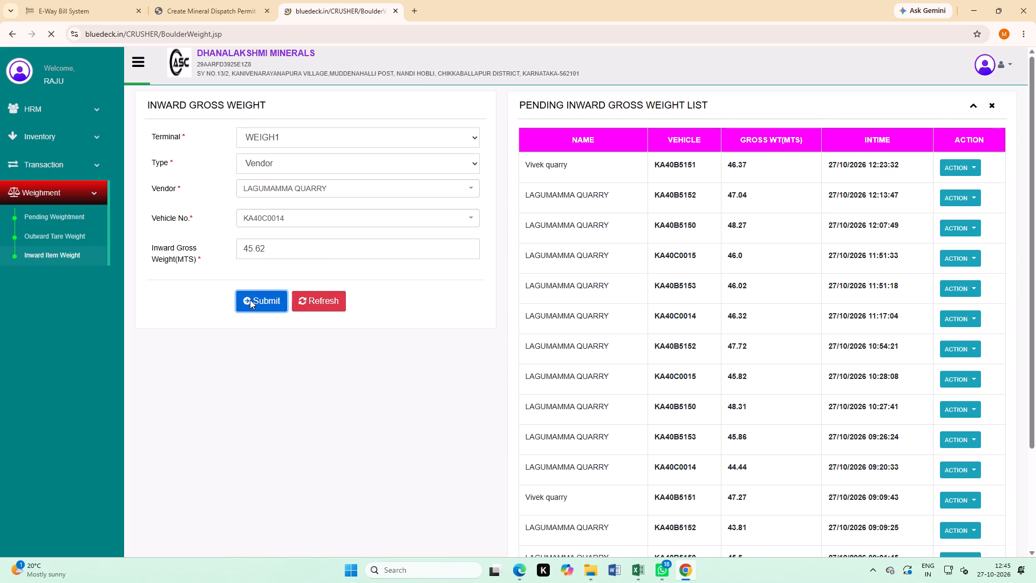
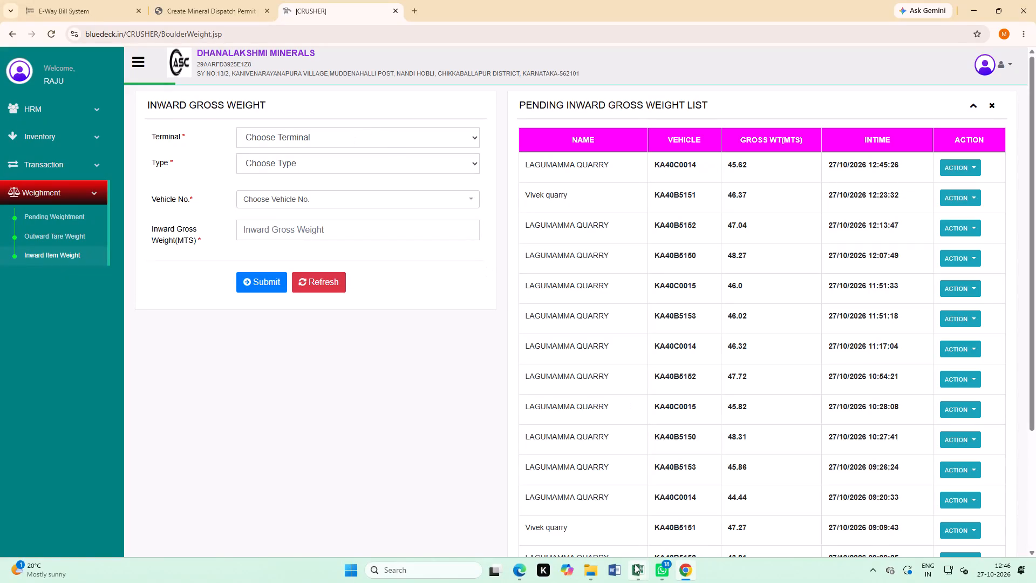
Switch to the Cash Report Oct-26 Excel workbook and enter 3000, 5000, 5000 and 5000 in cells N246 to N249 of the MAN bonus column.
click(635, 566)
click(756, 529)
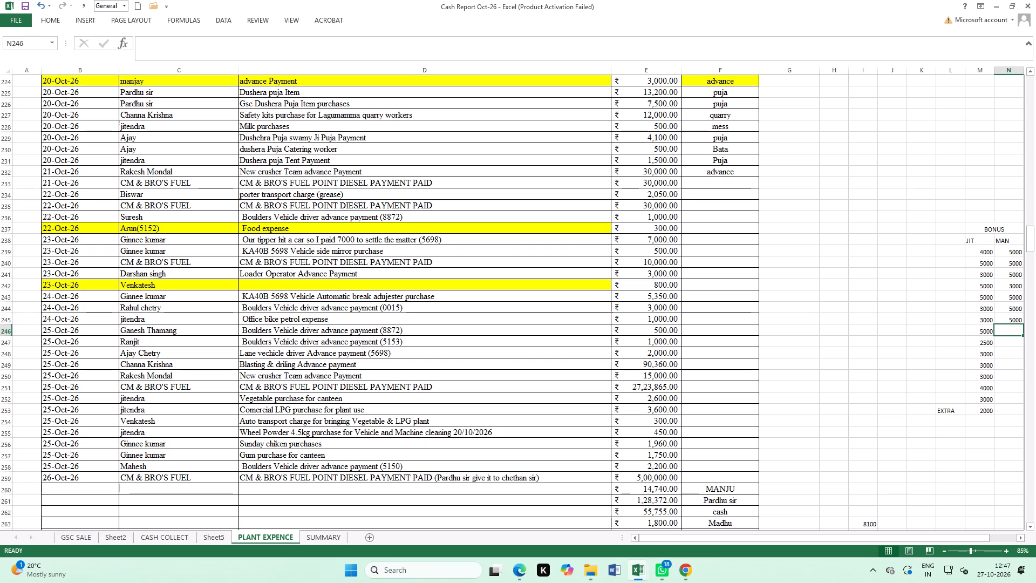
click(1011, 332)
text(300)
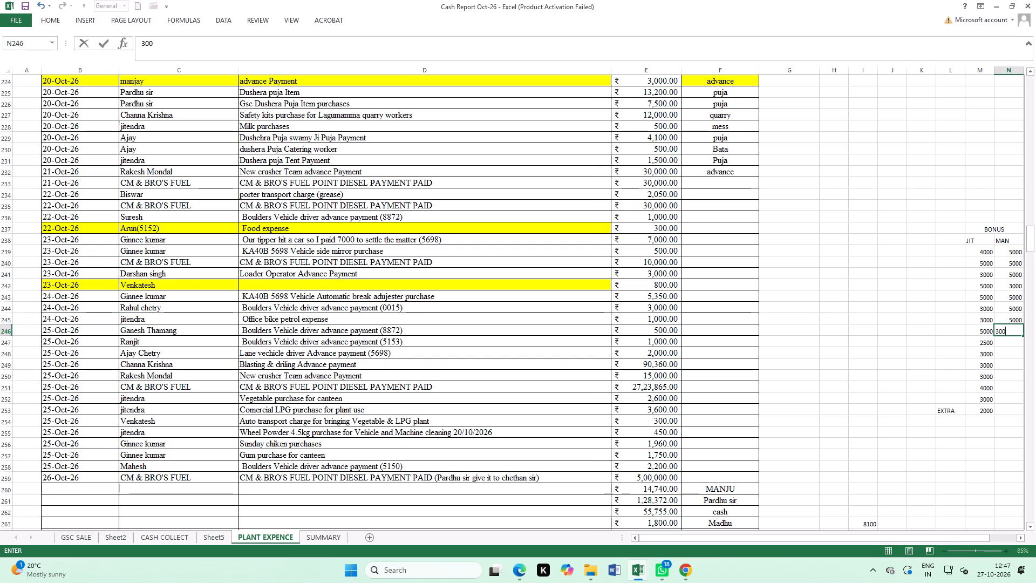
key(0)
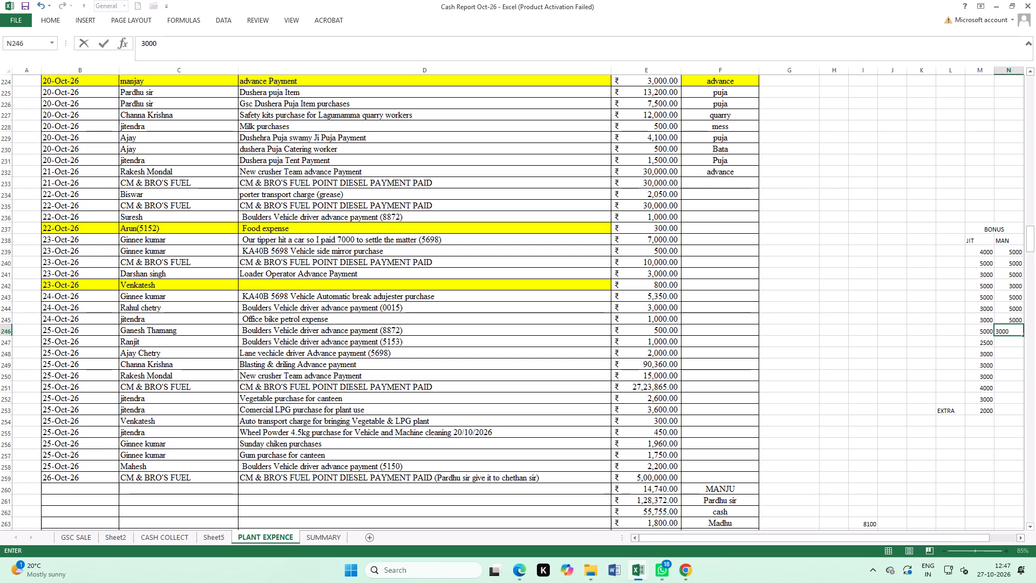
click(1014, 342)
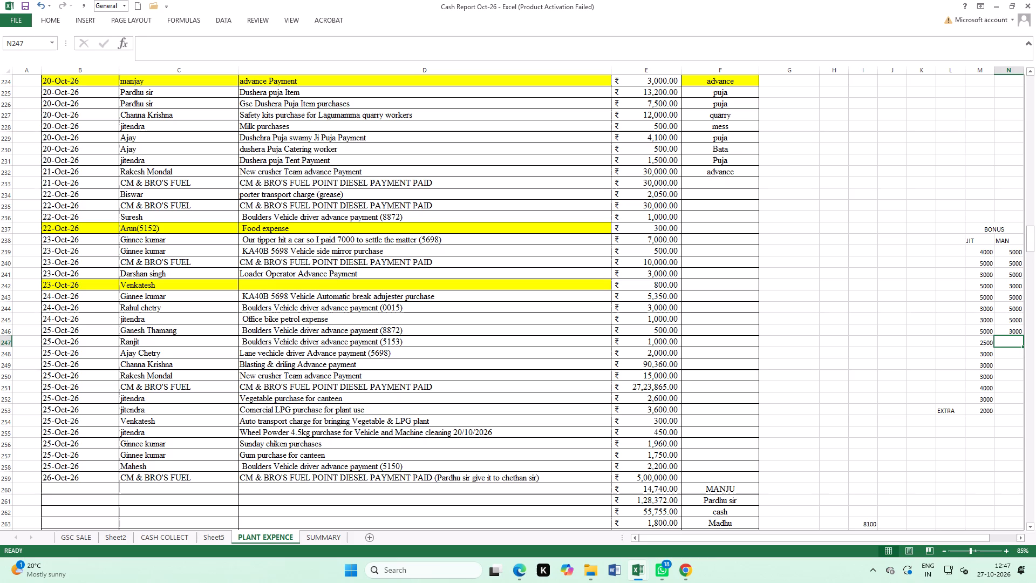
text(5000)
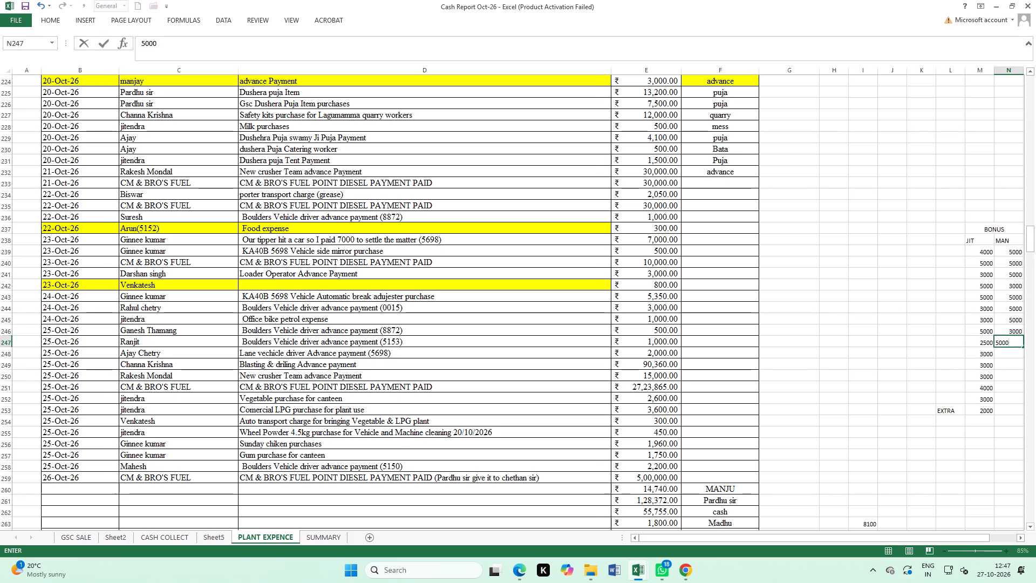
key(Return)
text(5000)
key(Return)
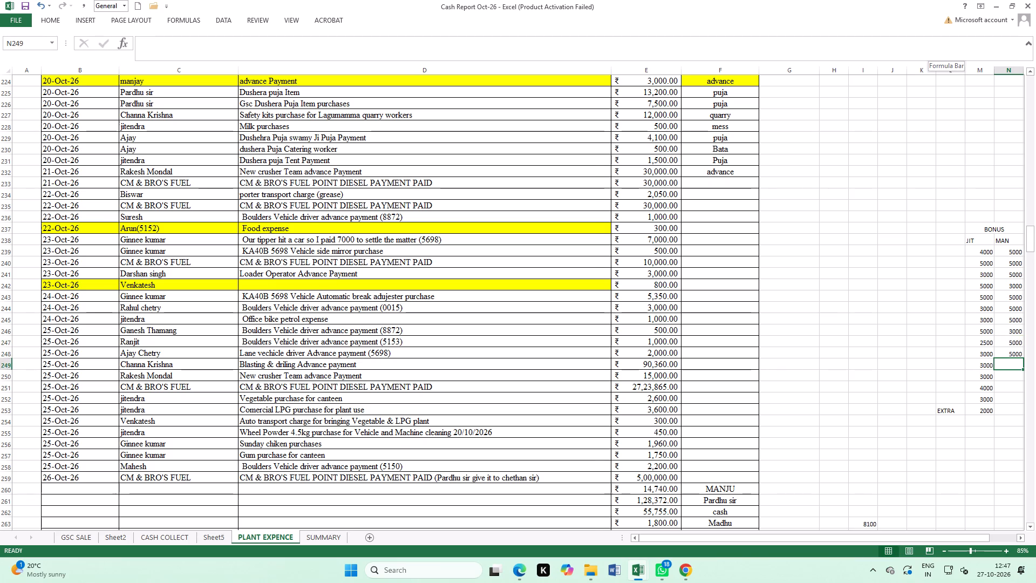
key(5)
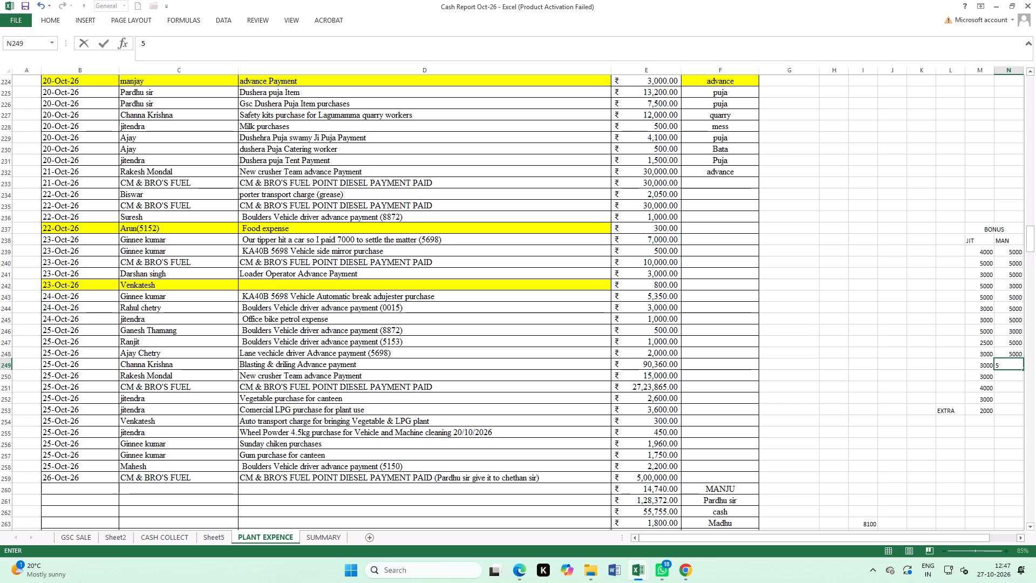
text(00)
key(0)
click(909, 313)
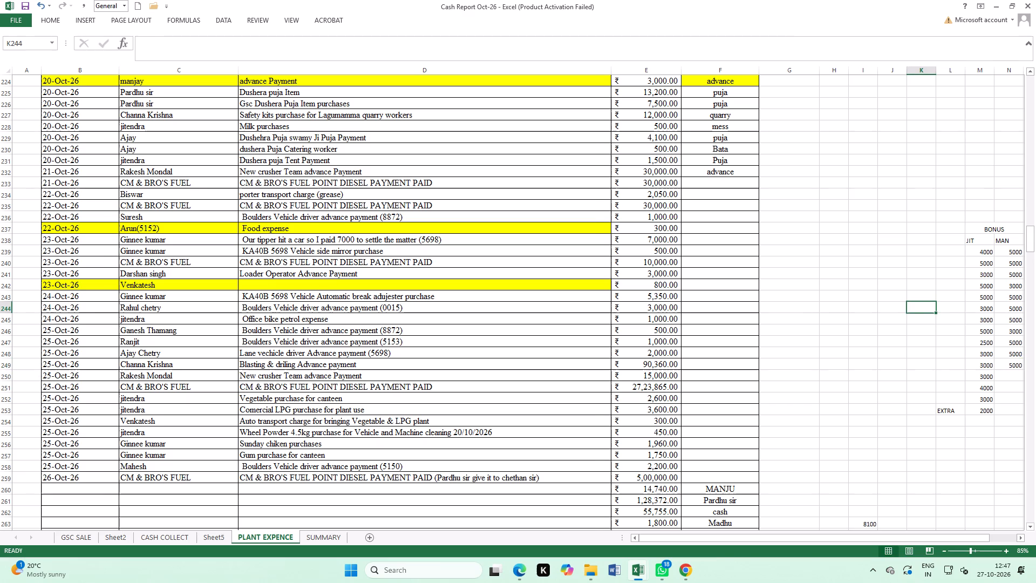
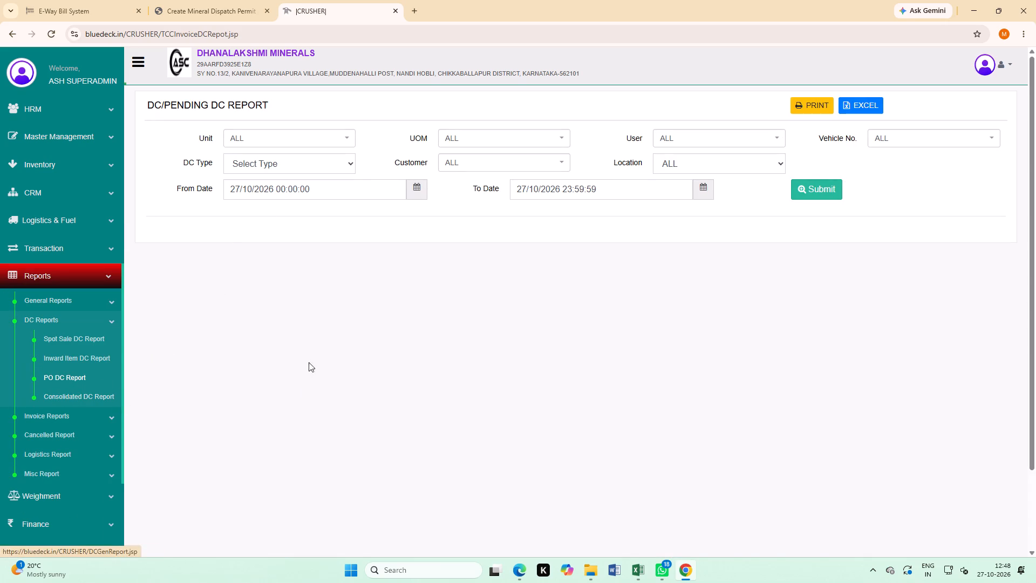
Set the DC report filters to type DC, the last customer matching MAD, and a from date of 01/10/2026.
click(250, 160)
click(248, 198)
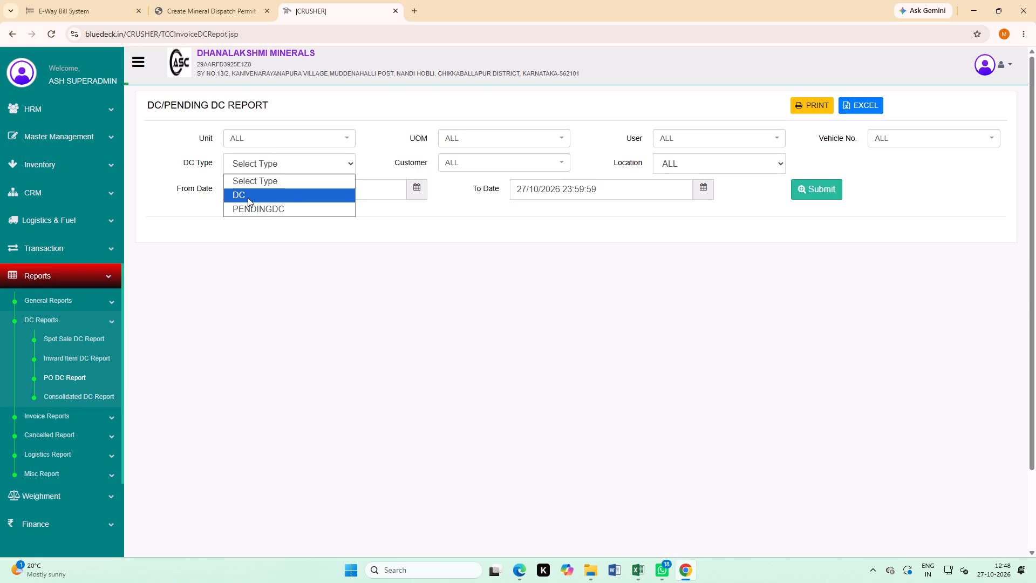
click(480, 159)
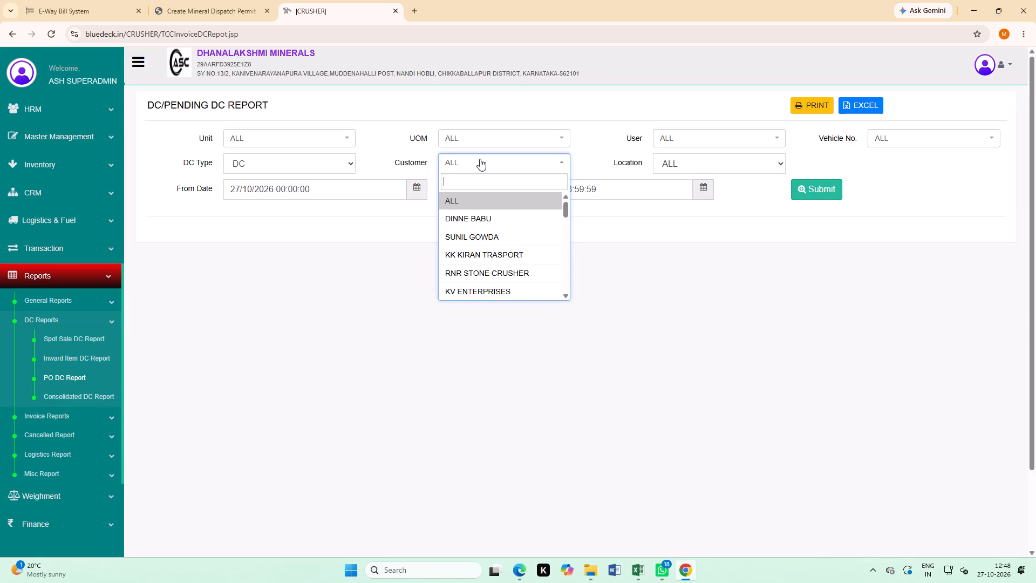
text(MAD)
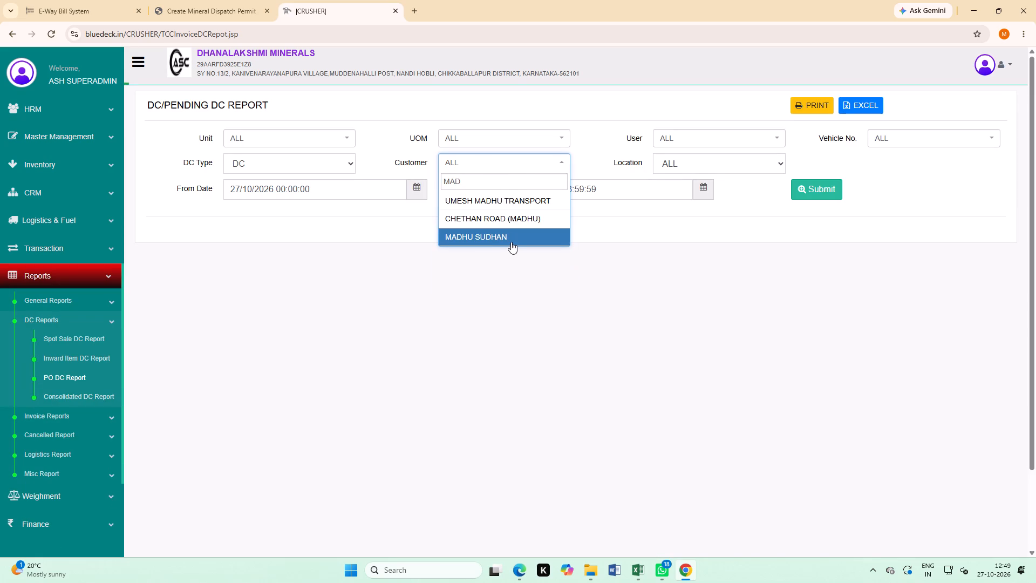
click(489, 239)
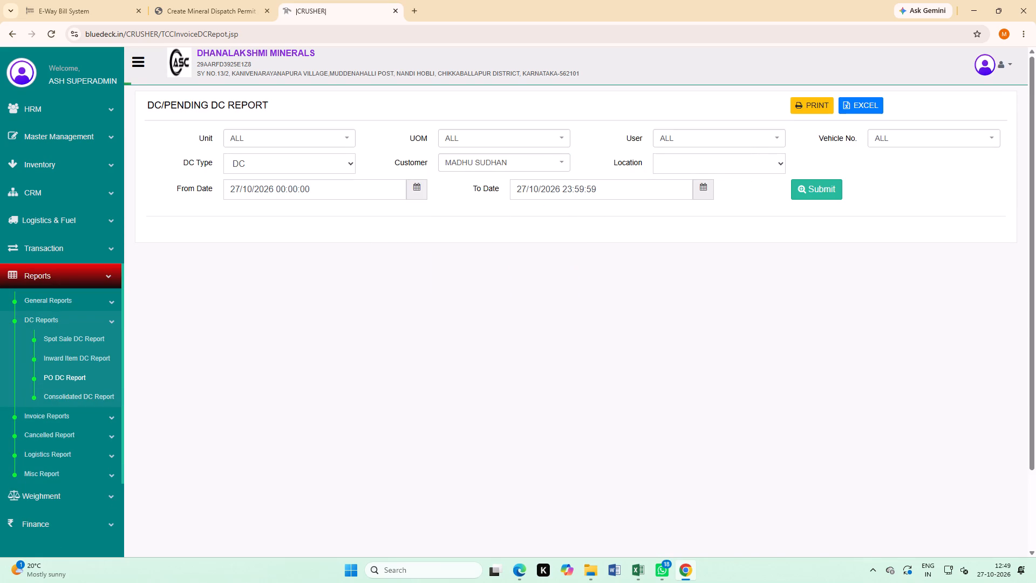
click(418, 193)
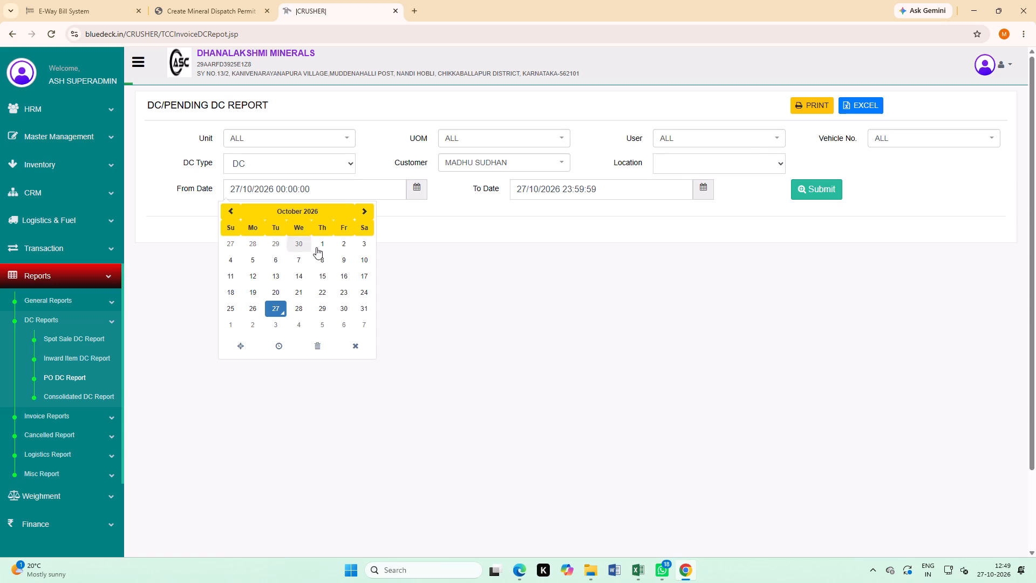
click(325, 247)
click(715, 275)
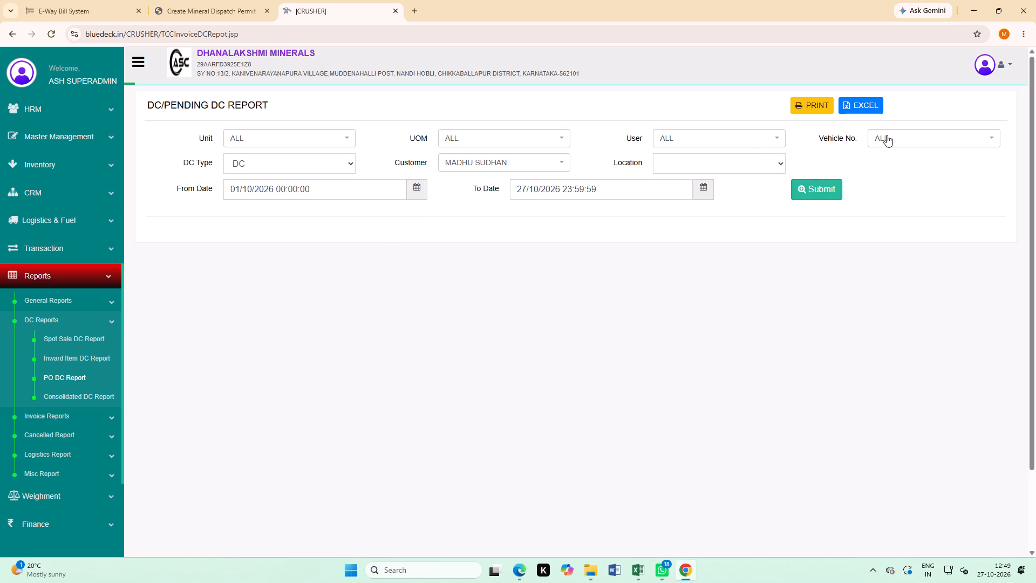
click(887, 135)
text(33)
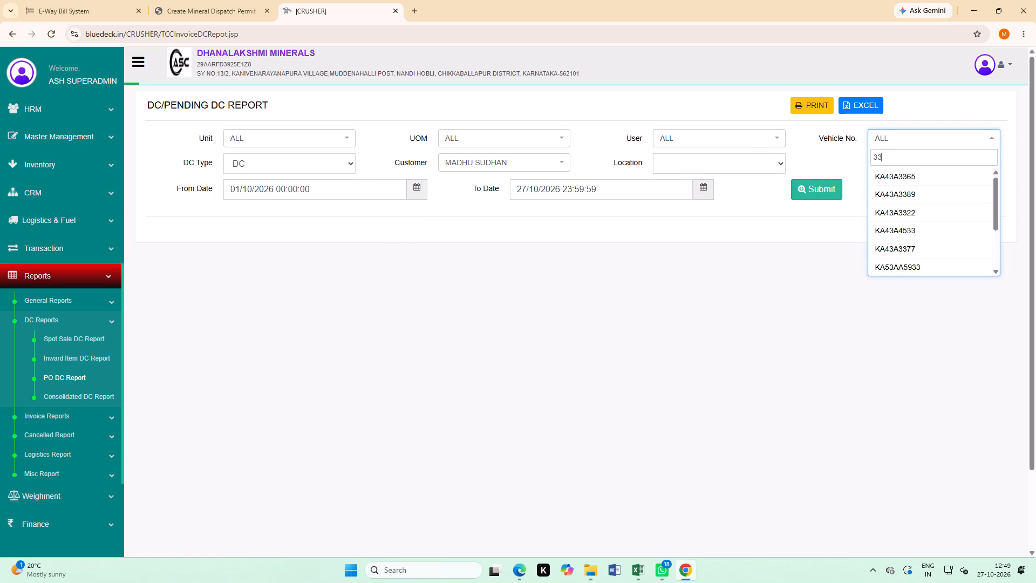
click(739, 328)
Run the DC report with these filters and review the customer's deliveries by date, vehicle, item and weight.
click(826, 187)
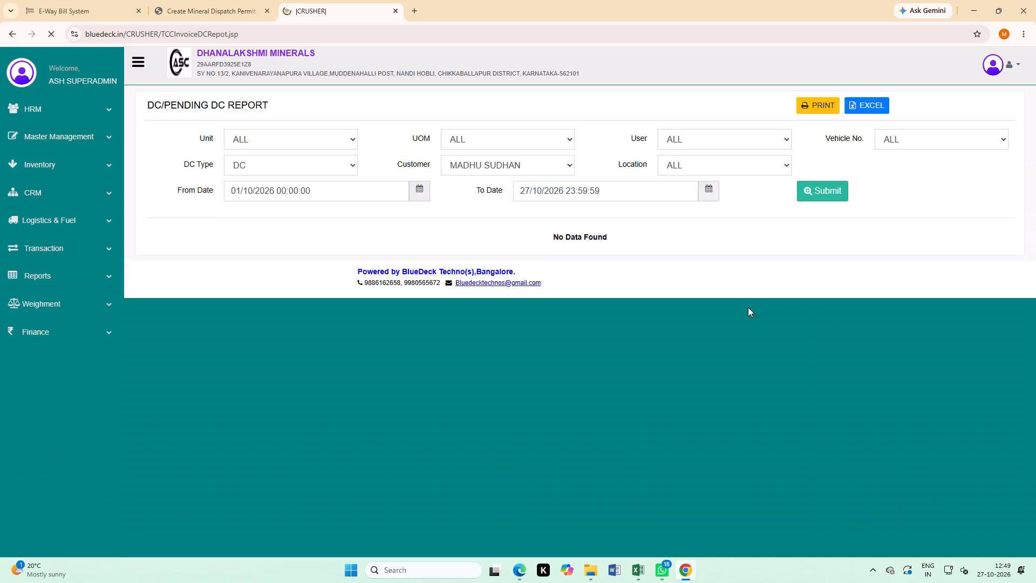
click(821, 186)
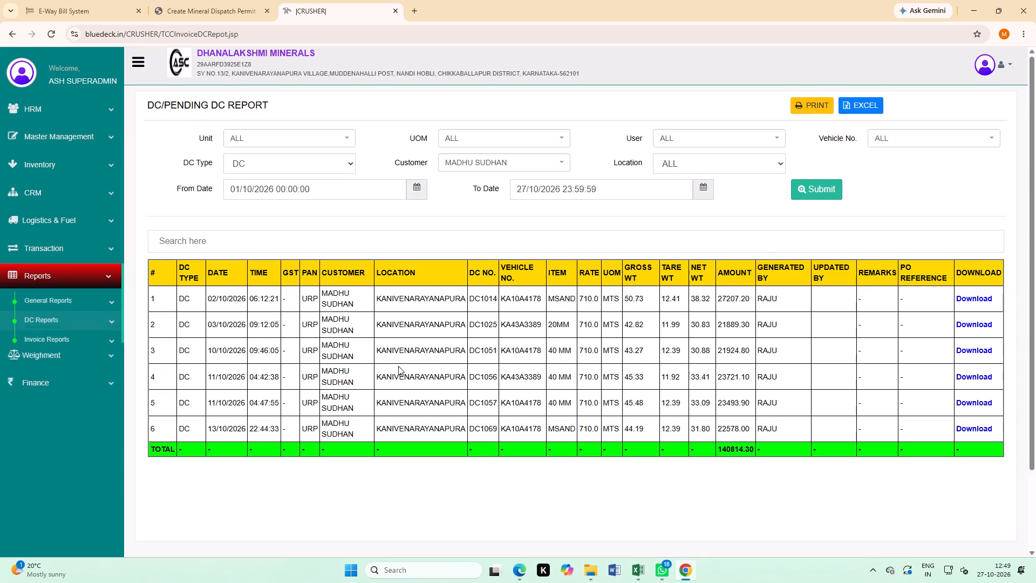
scroll(412, 368, down, 1)
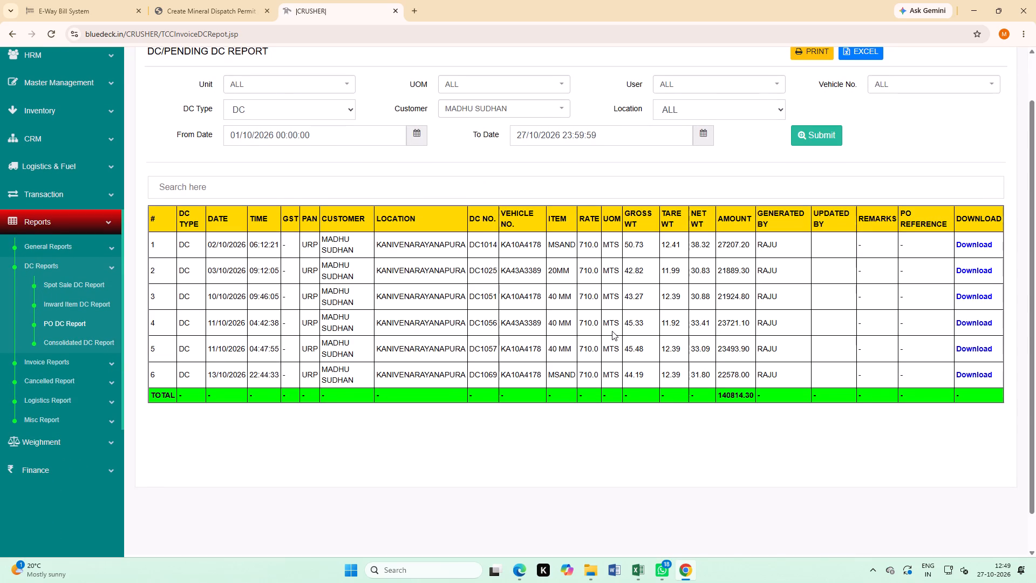
scroll(367, 294, up, 1)
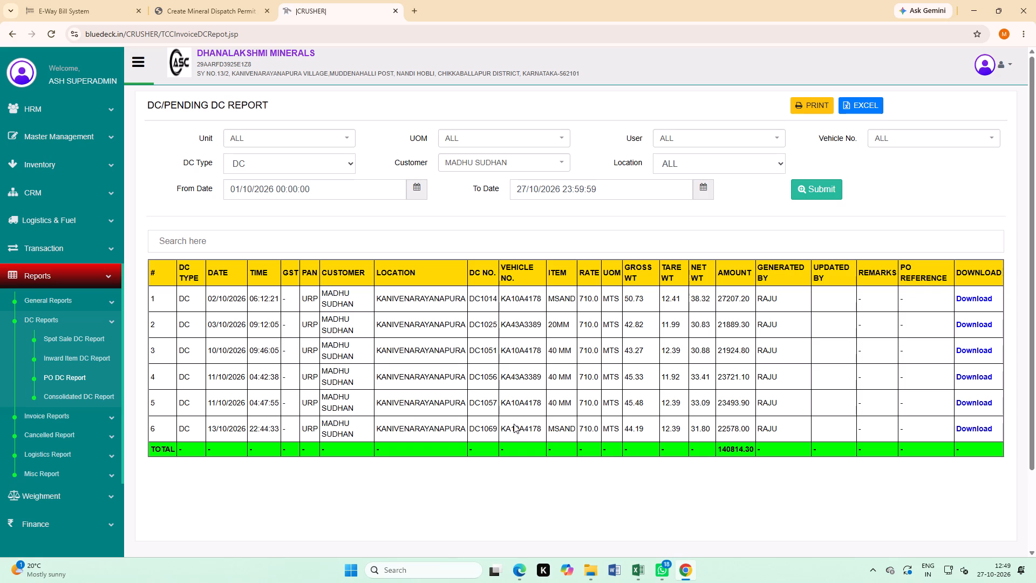
scroll(465, 395, up, 7)
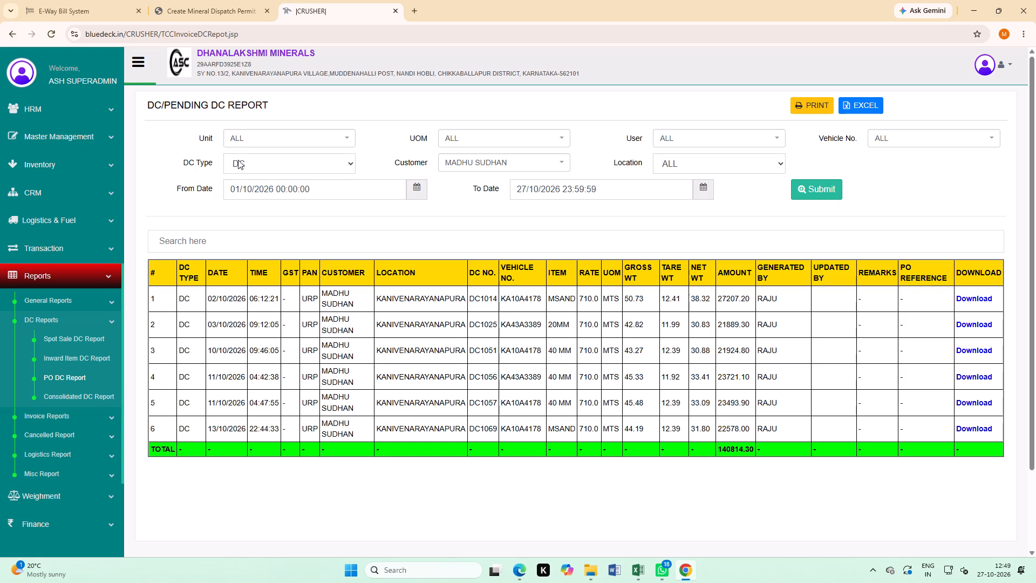
click(238, 160)
click(263, 206)
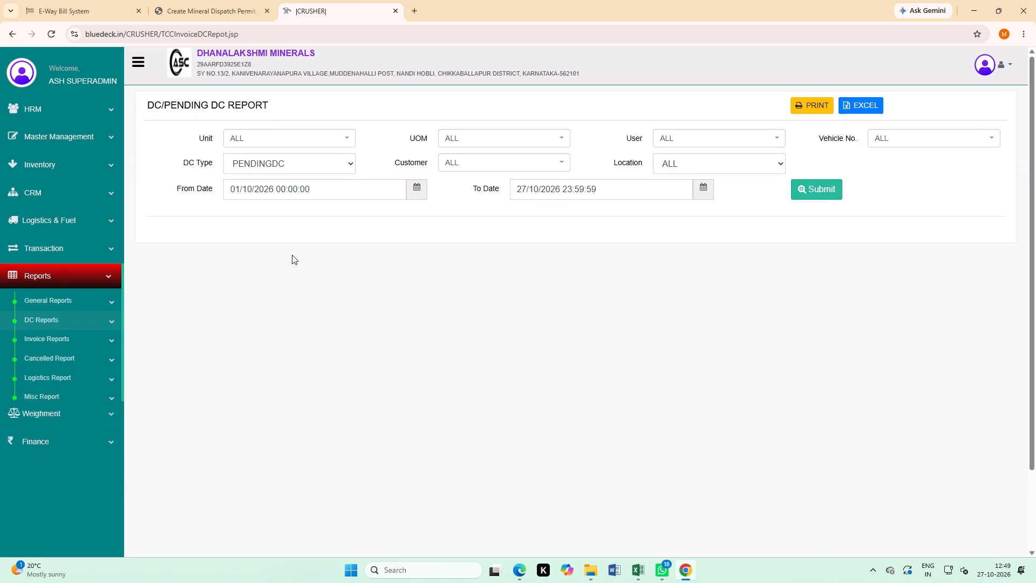
click(889, 138)
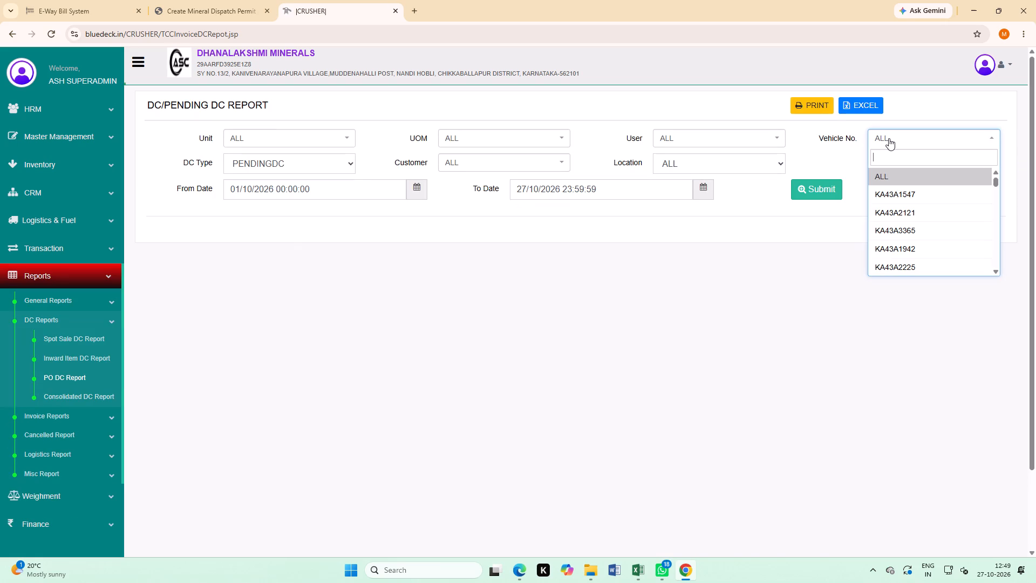
text(3389)
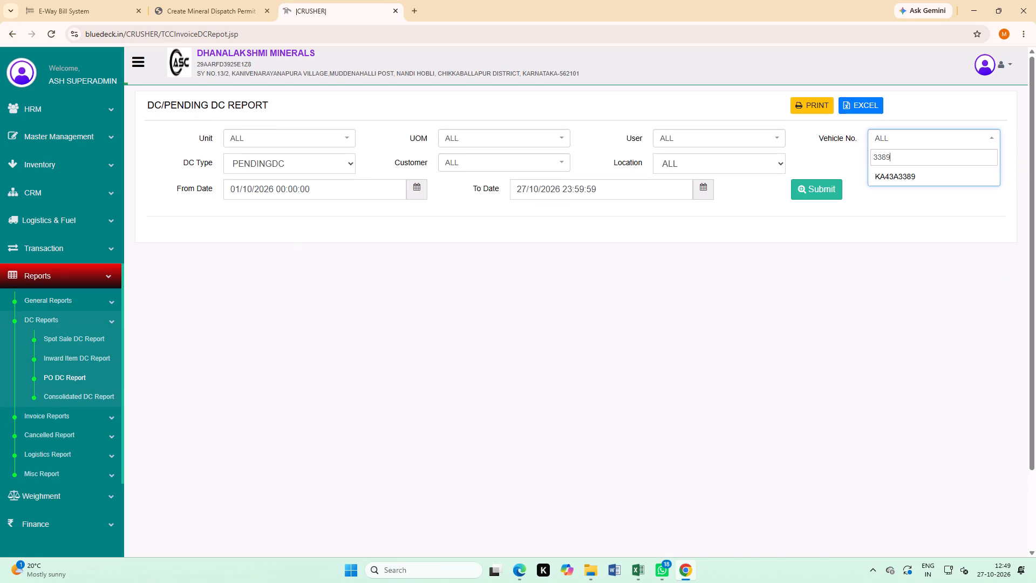
click(900, 179)
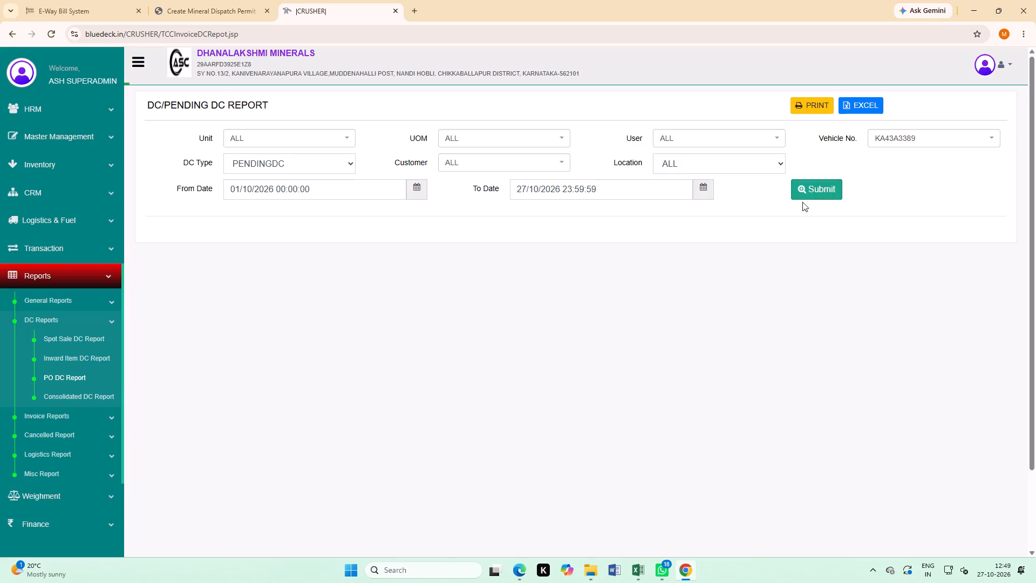
click(816, 195)
scroll(298, 406, down, 9)
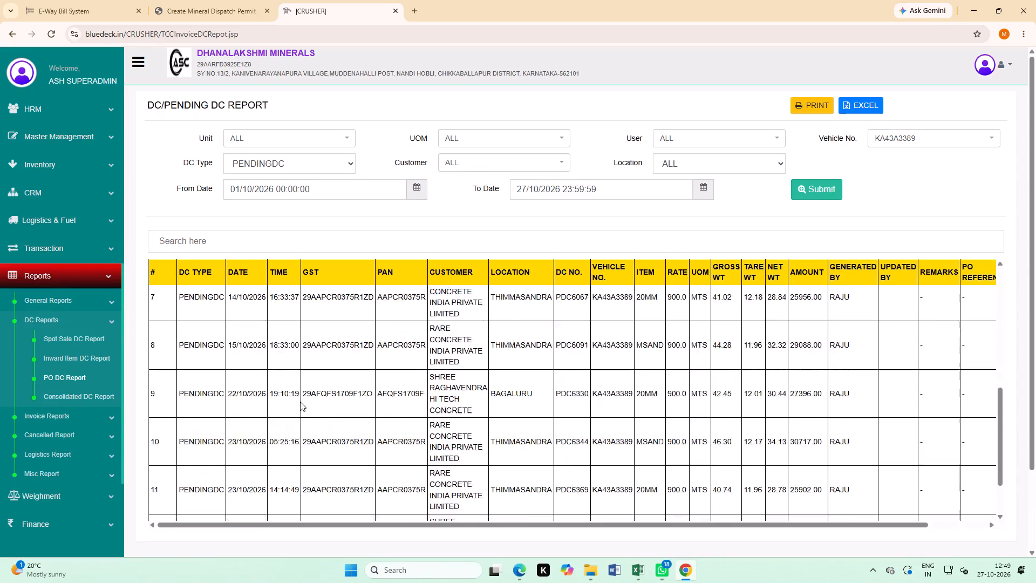
scroll(300, 402, down, 10)
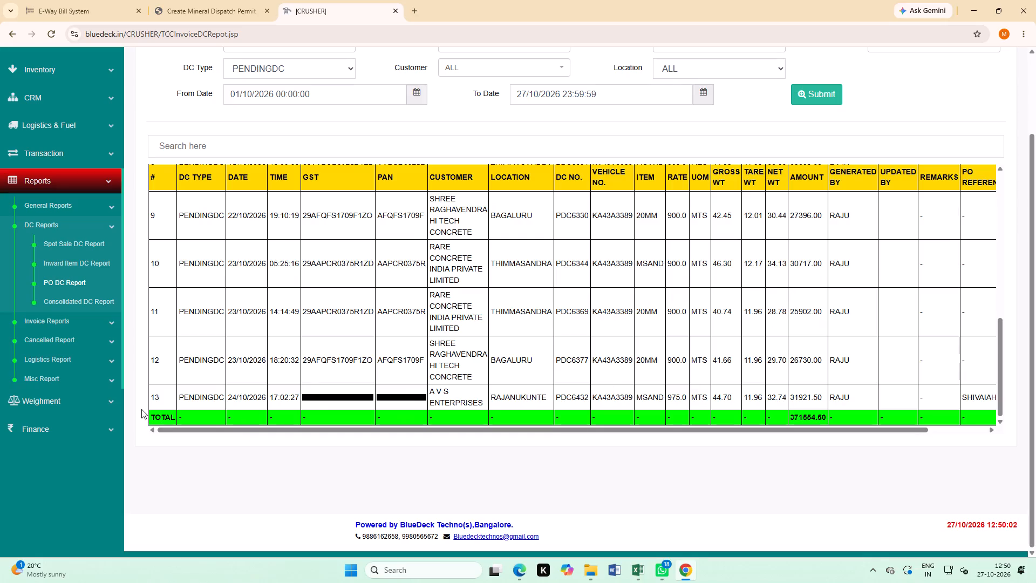
scroll(282, 405, up, 4)
scroll(299, 346, down, 2)
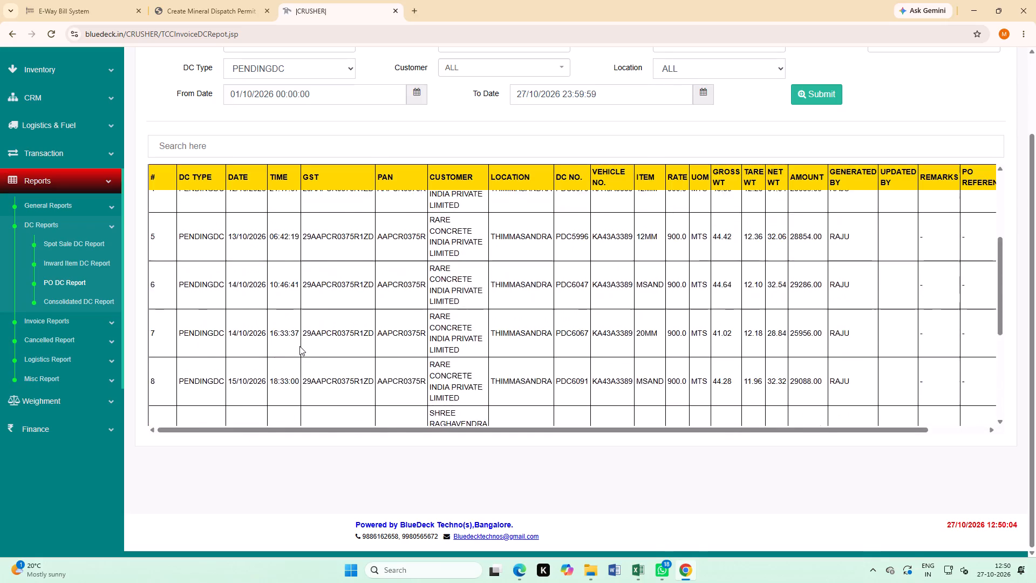
scroll(299, 346, down, 13)
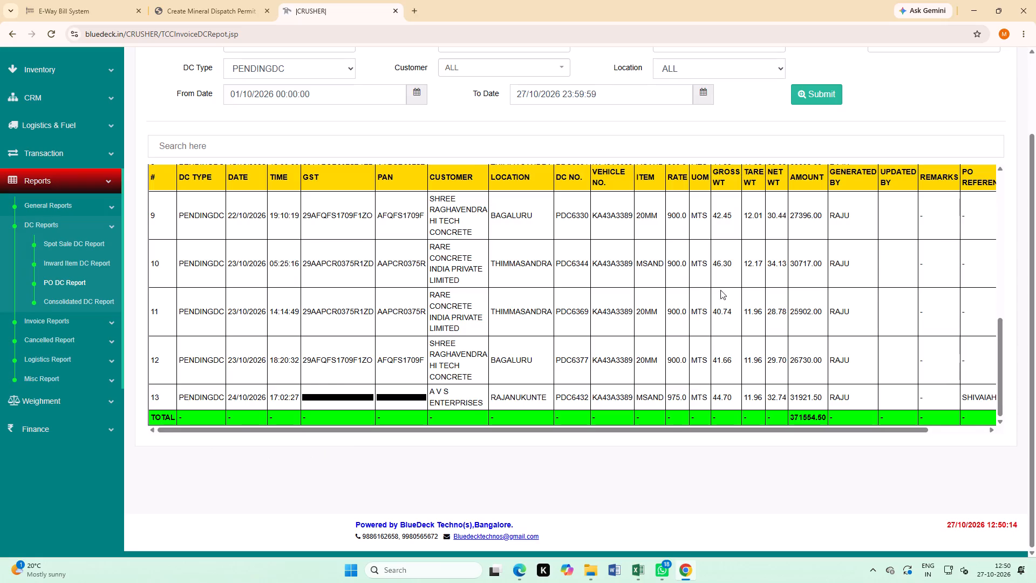
scroll(801, 225, up, 13)
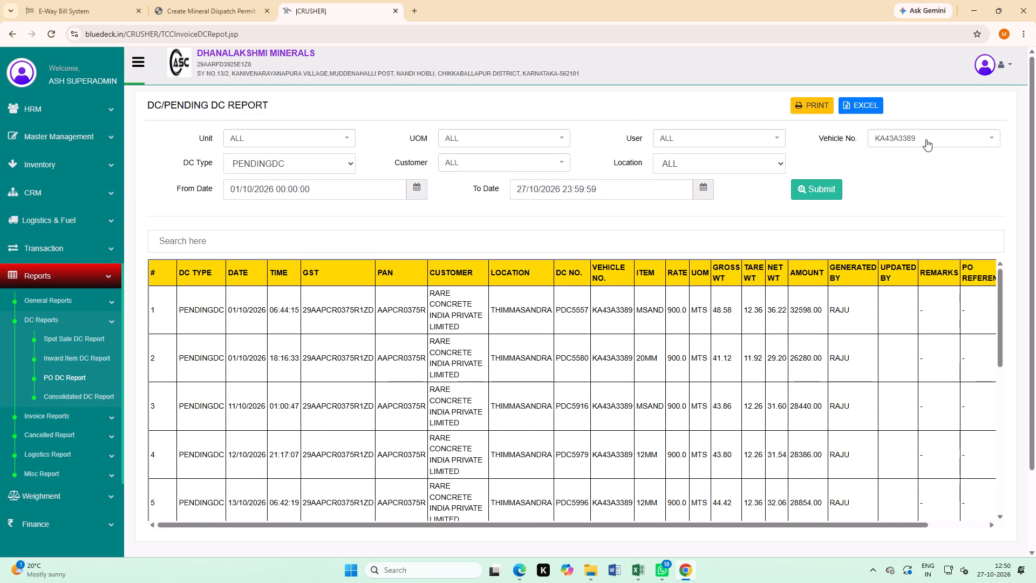
click(926, 139)
text(4178)
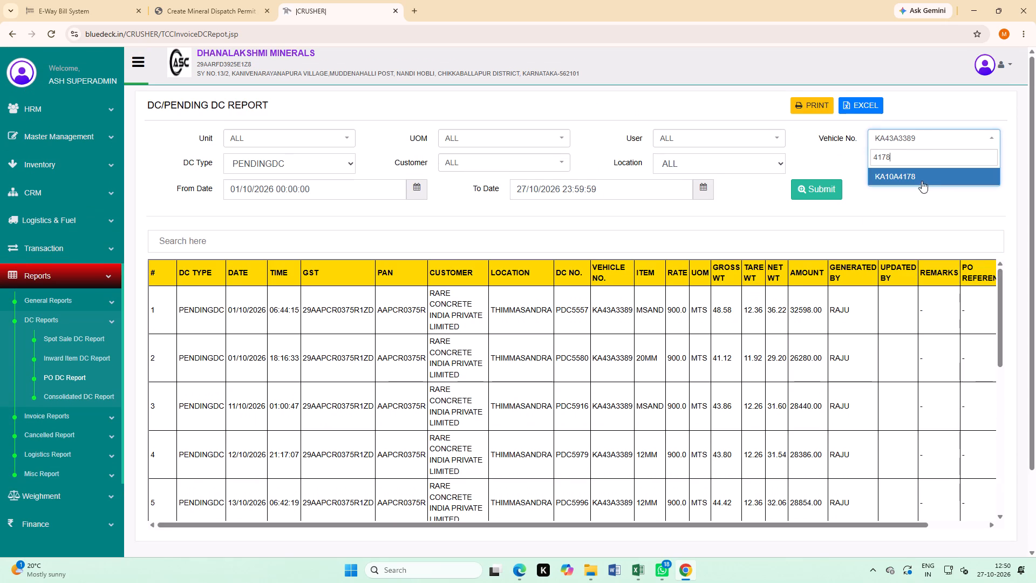
click(919, 177)
click(817, 190)
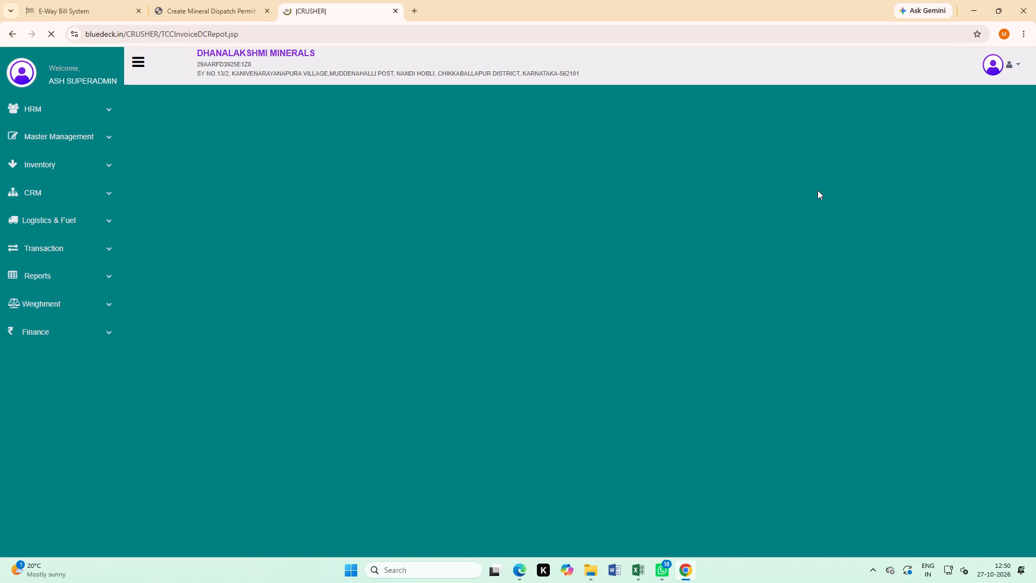
scroll(268, 399, down, 11)
scroll(341, 418, down, 6)
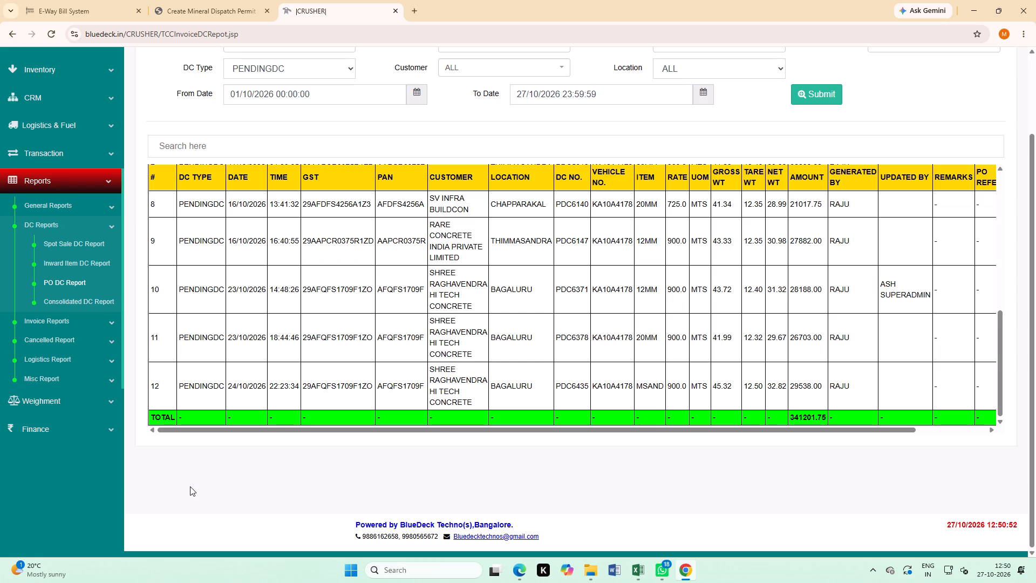
scroll(289, 365, up, 2)
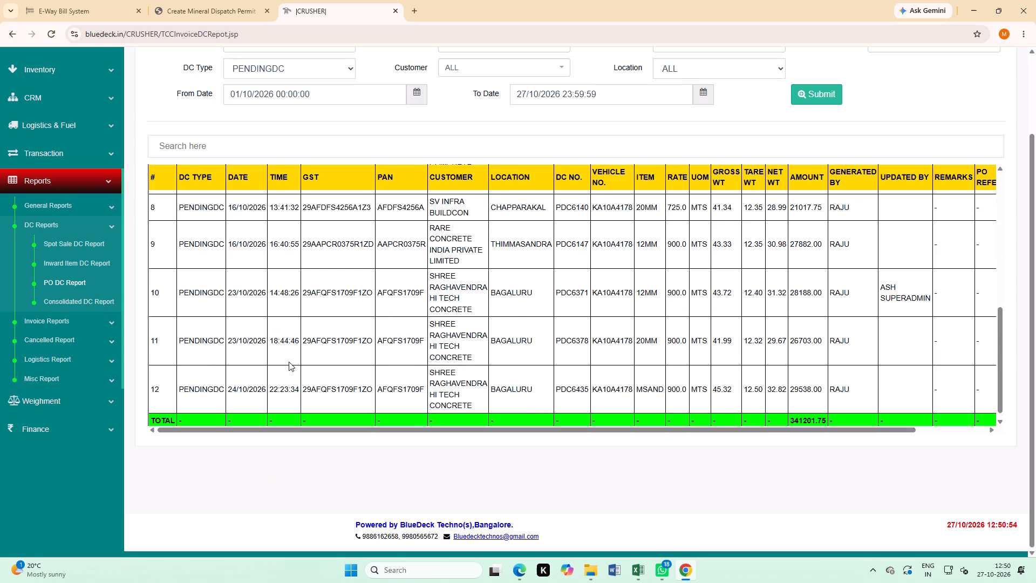
scroll(289, 362, up, 1)
scroll(400, 378, up, 4)
scroll(400, 374, down, 3)
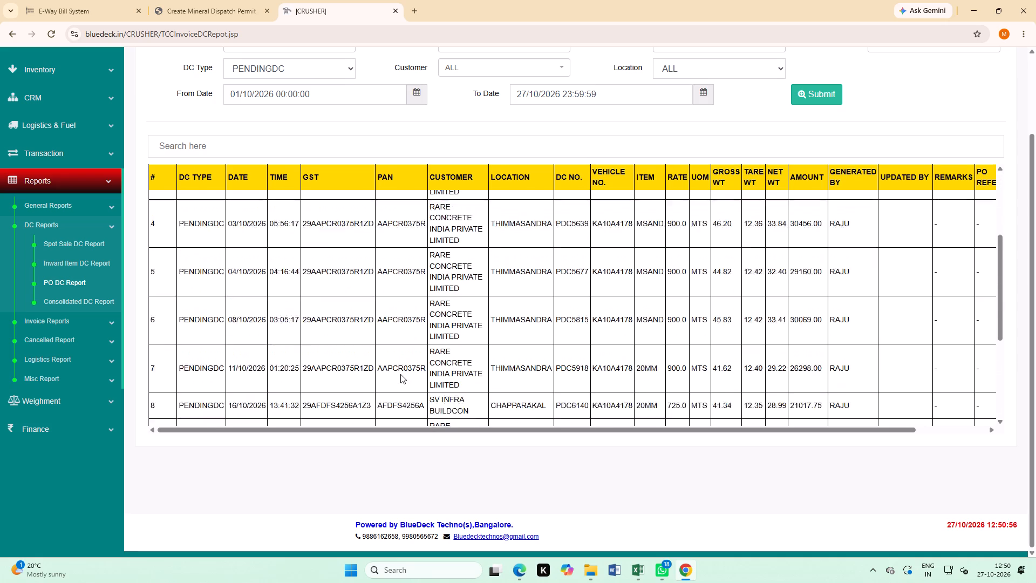
scroll(400, 370, down, 10)
scroll(400, 370, up, 15)
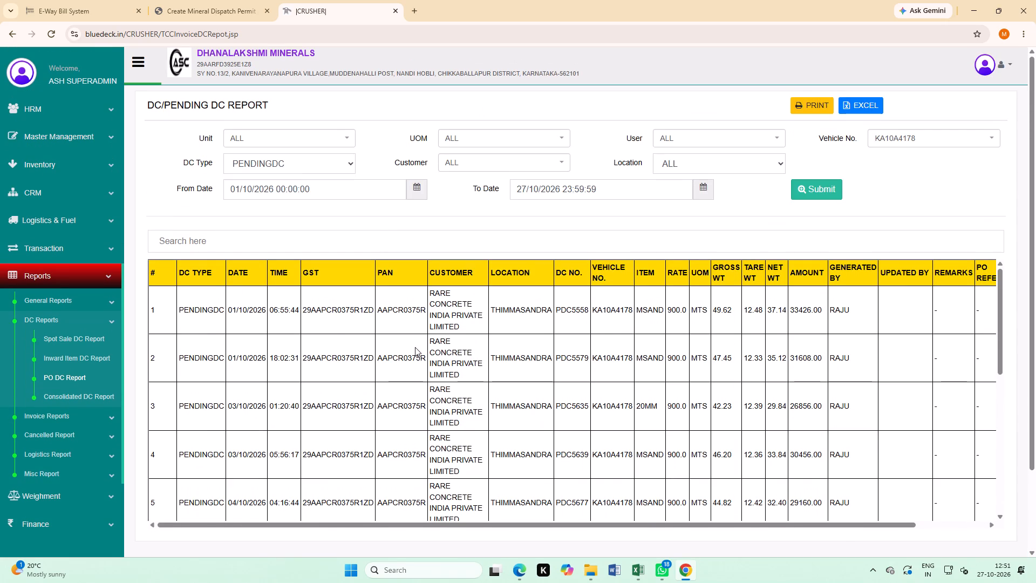
scroll(415, 347, up, 4)
scroll(437, 340, down, 4)
scroll(446, 352, up, 4)
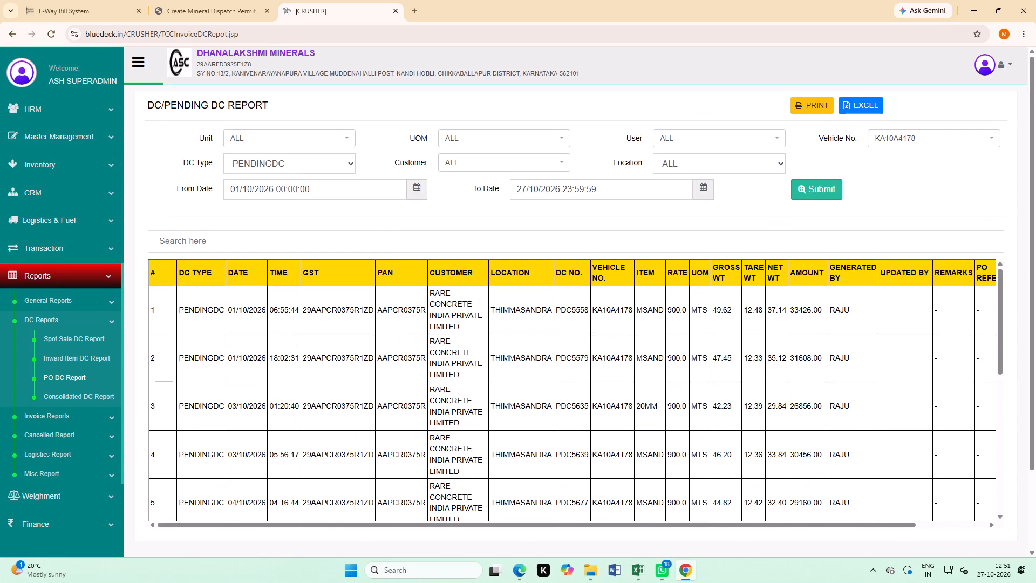
scroll(440, 404, down, 1)
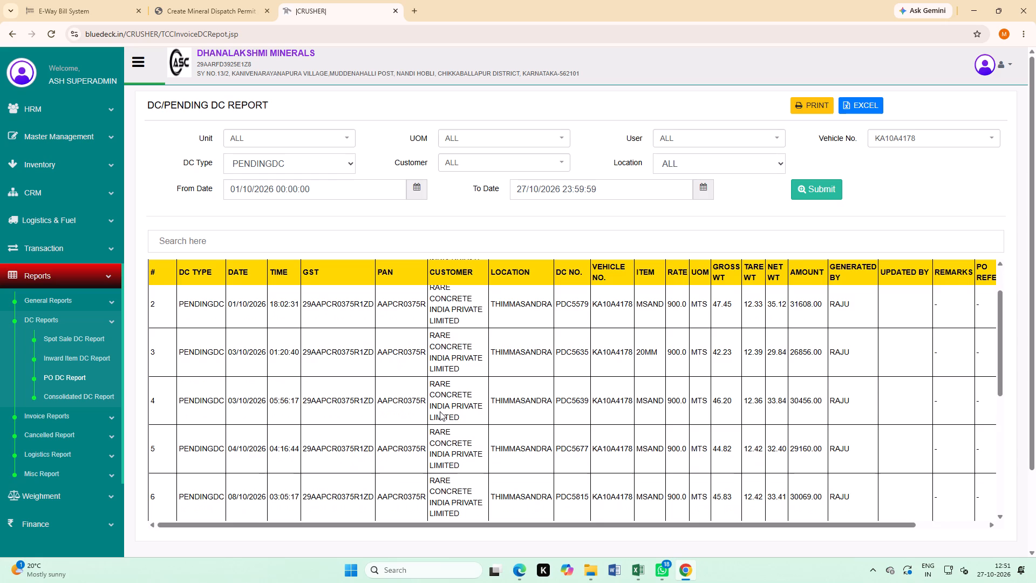
scroll(445, 410, down, 2)
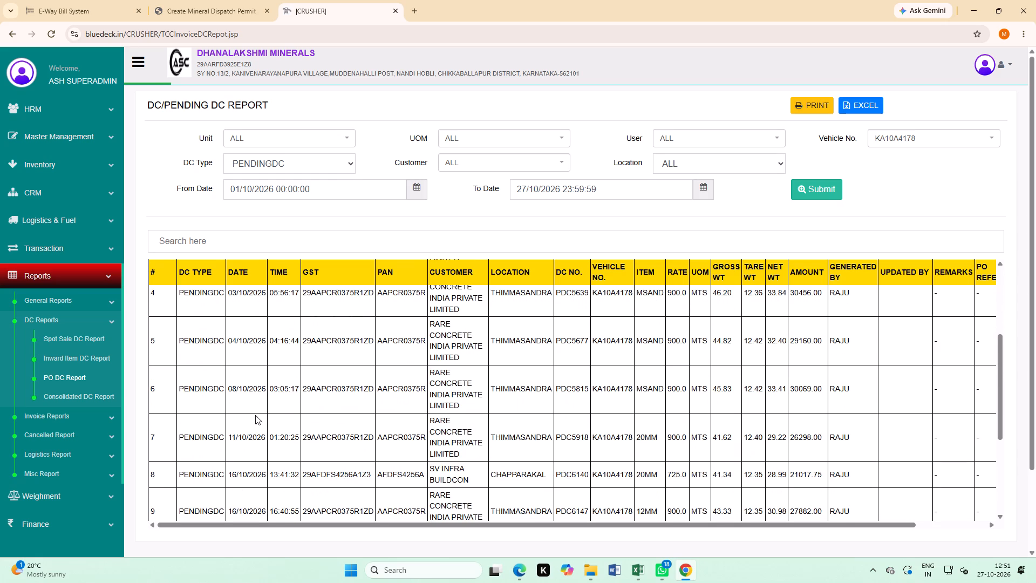
scroll(458, 452, down, 2)
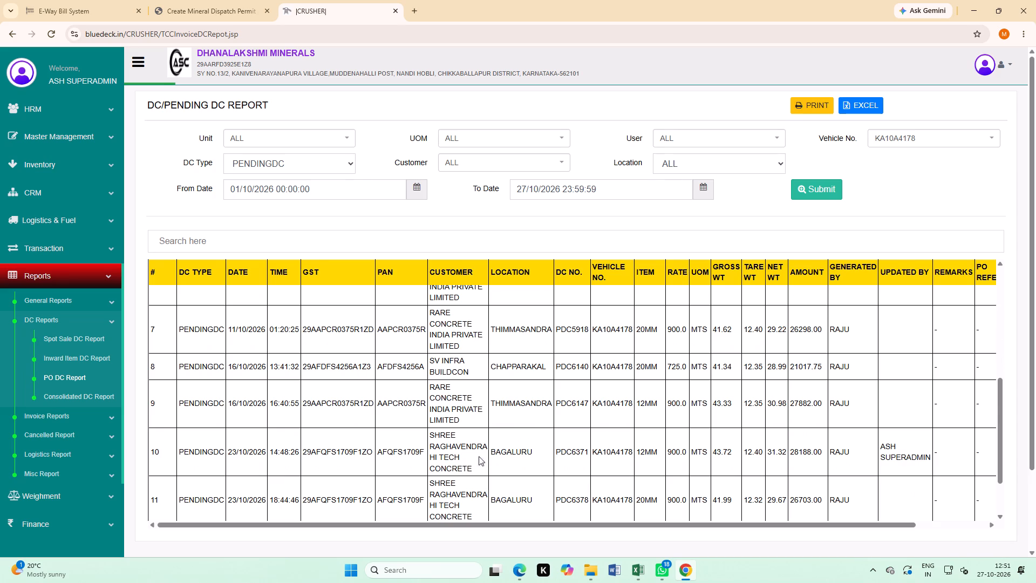
scroll(470, 472, down, 2)
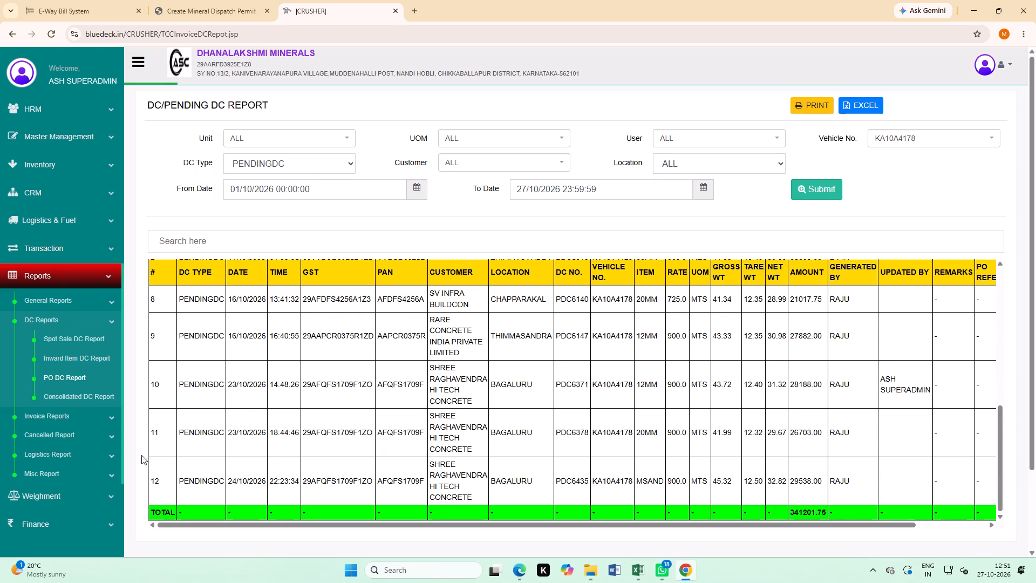
scroll(65, 442, up, 2)
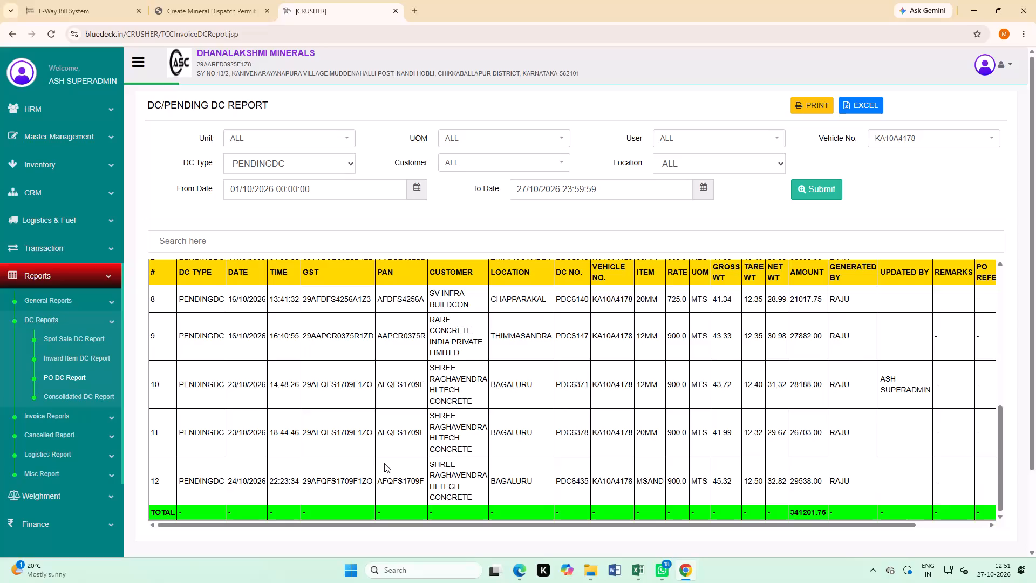
click(278, 158)
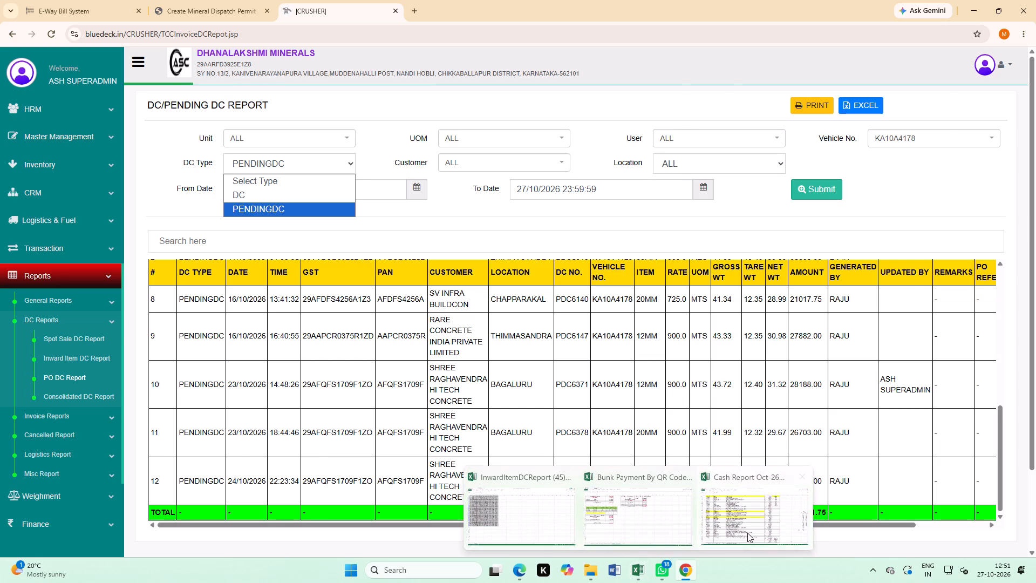
Switch to the Cash Report Oct-26 Excel workbook and select the JIT bonus amounts from M239 downward to check their sum.
click(754, 531)
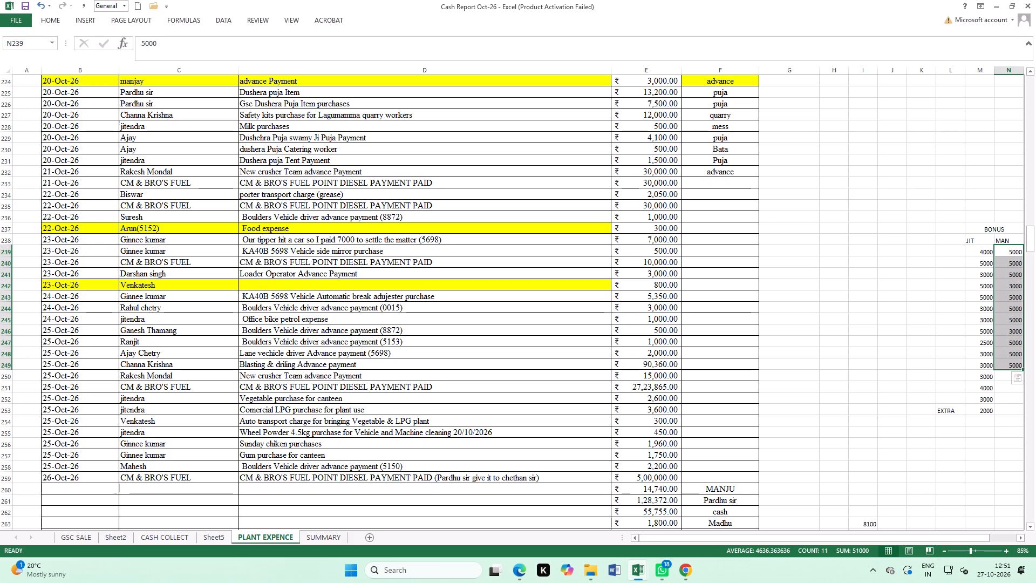
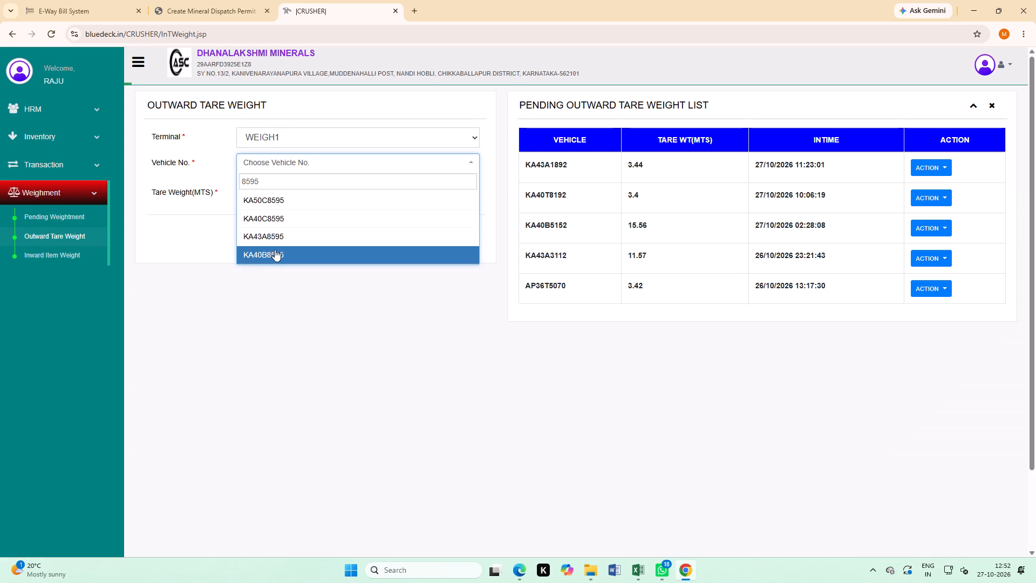
click(275, 251)
click(255, 187)
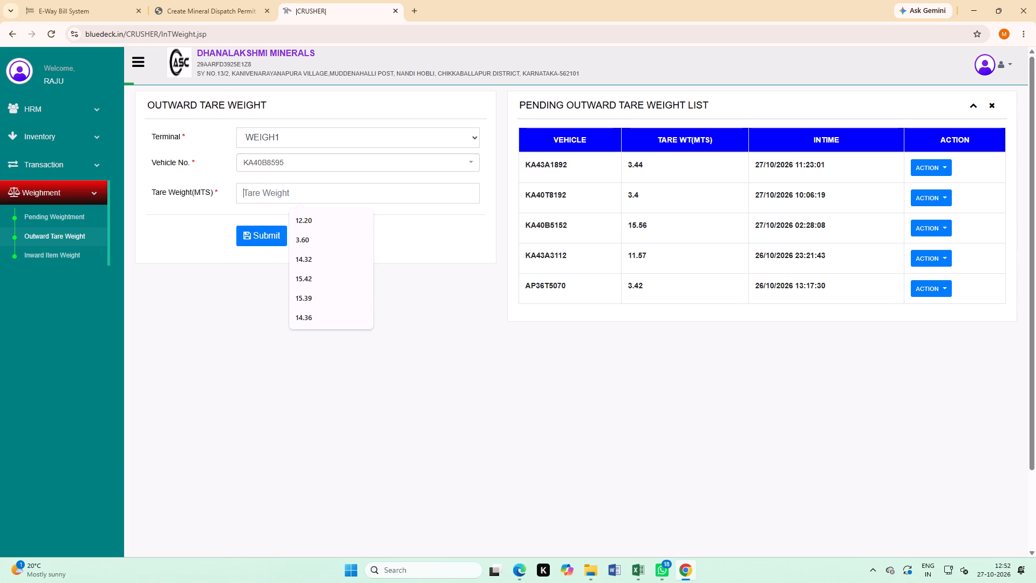
text(12.23)
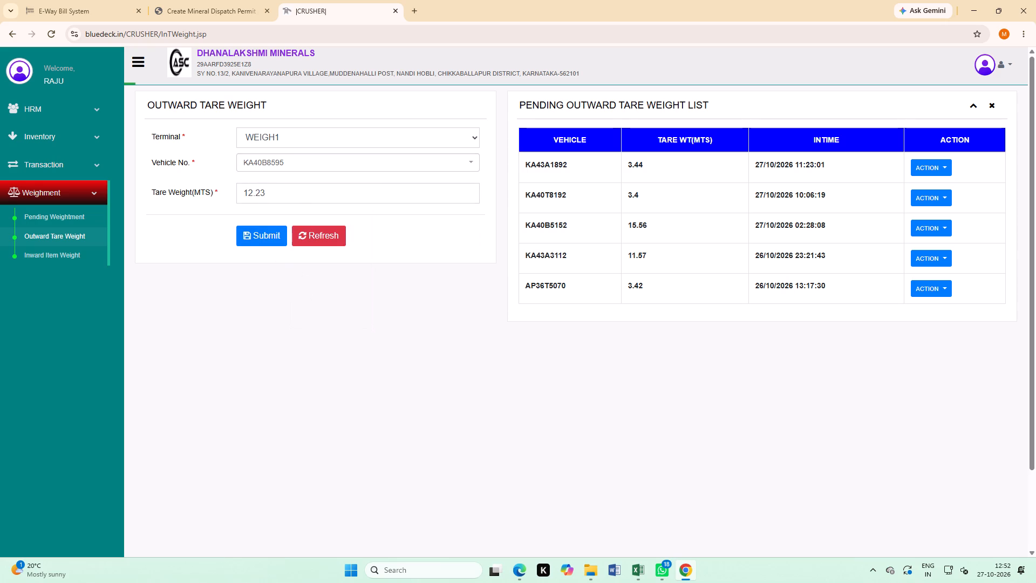
click(259, 238)
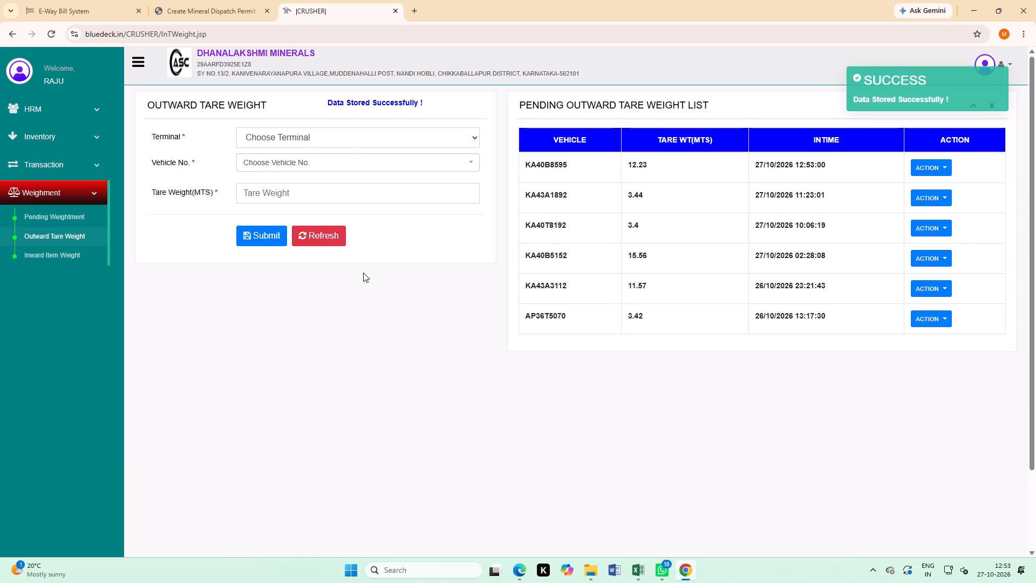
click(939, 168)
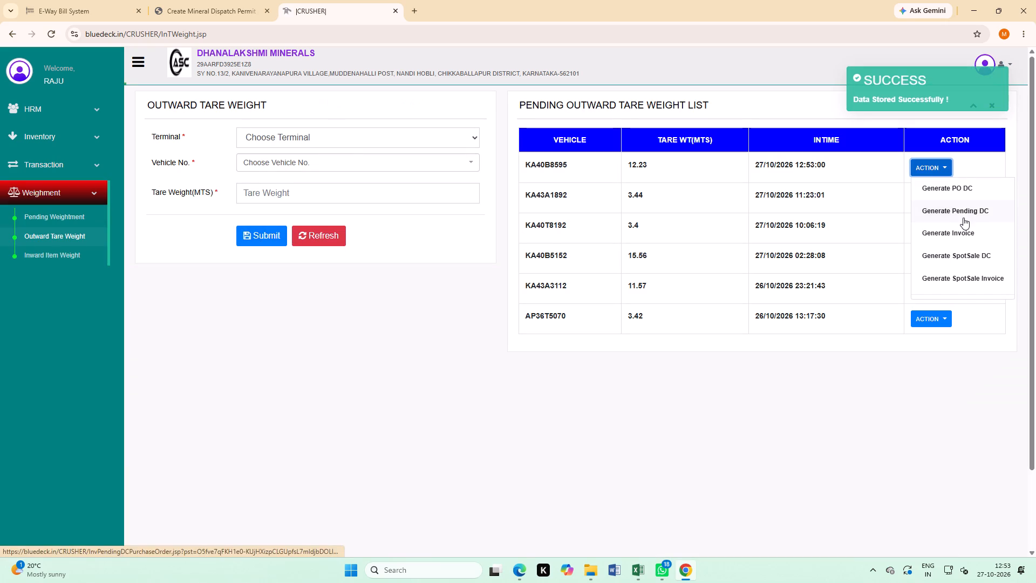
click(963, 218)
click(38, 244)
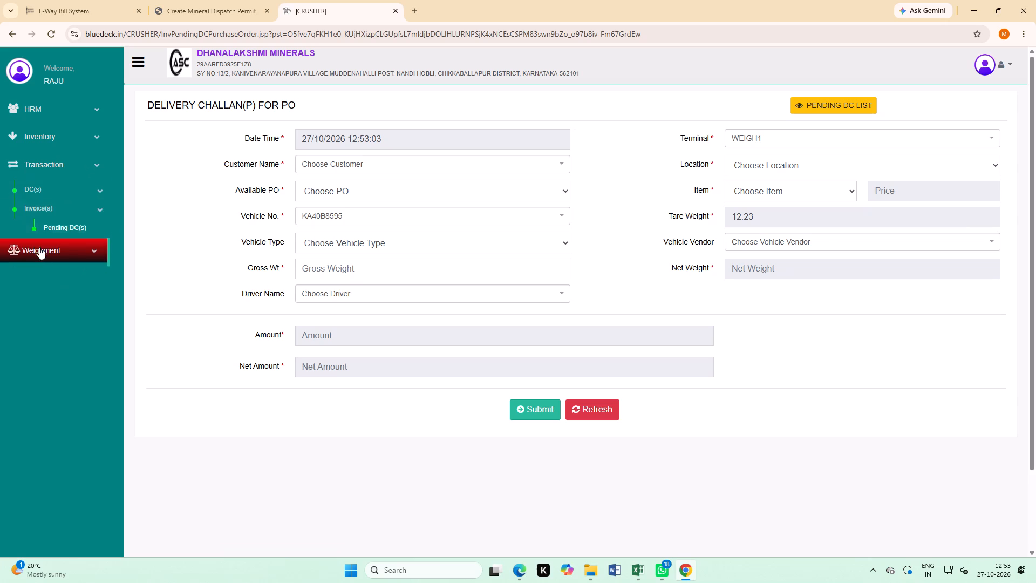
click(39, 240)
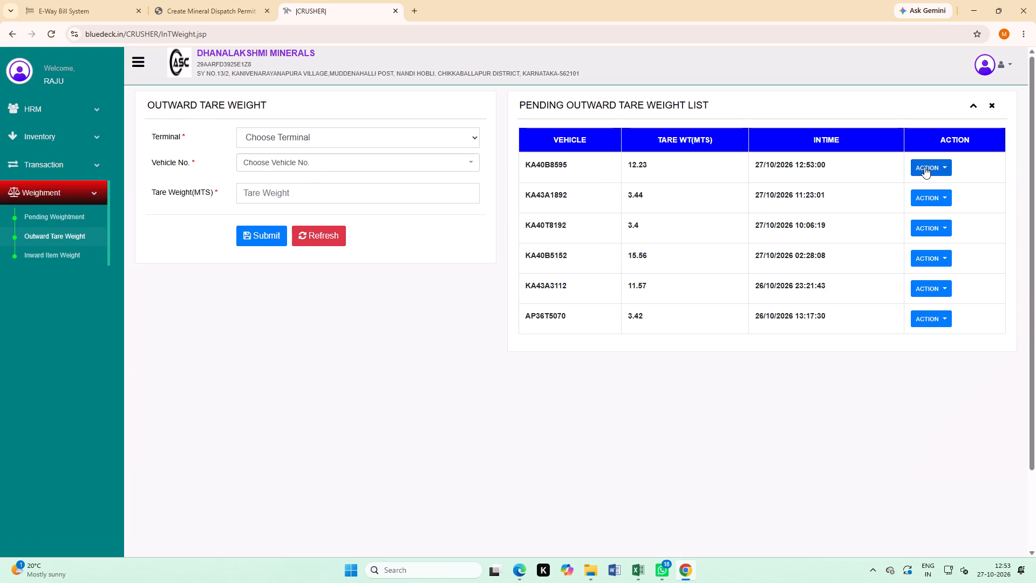
click(924, 167)
click(939, 191)
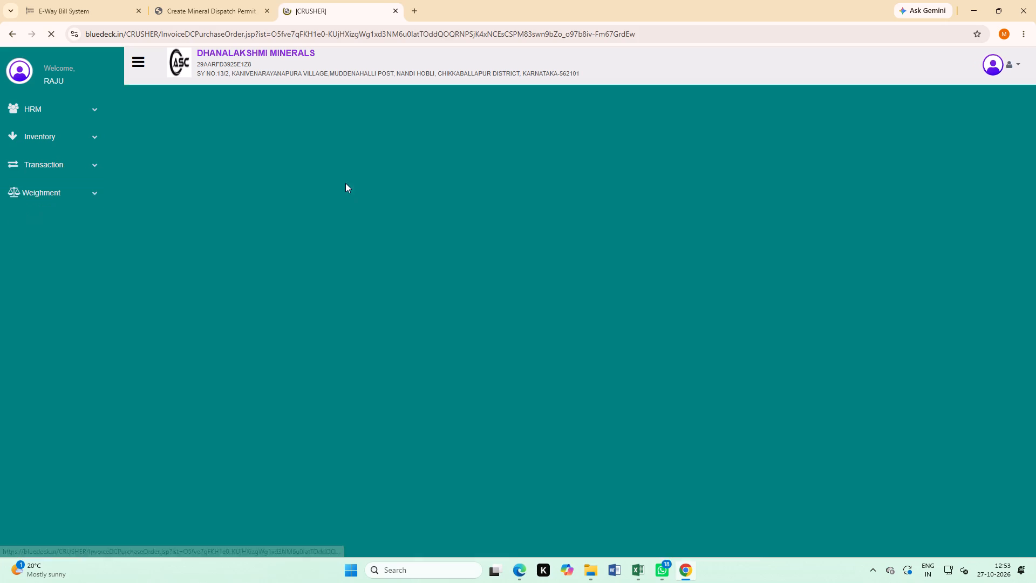
click(331, 165)
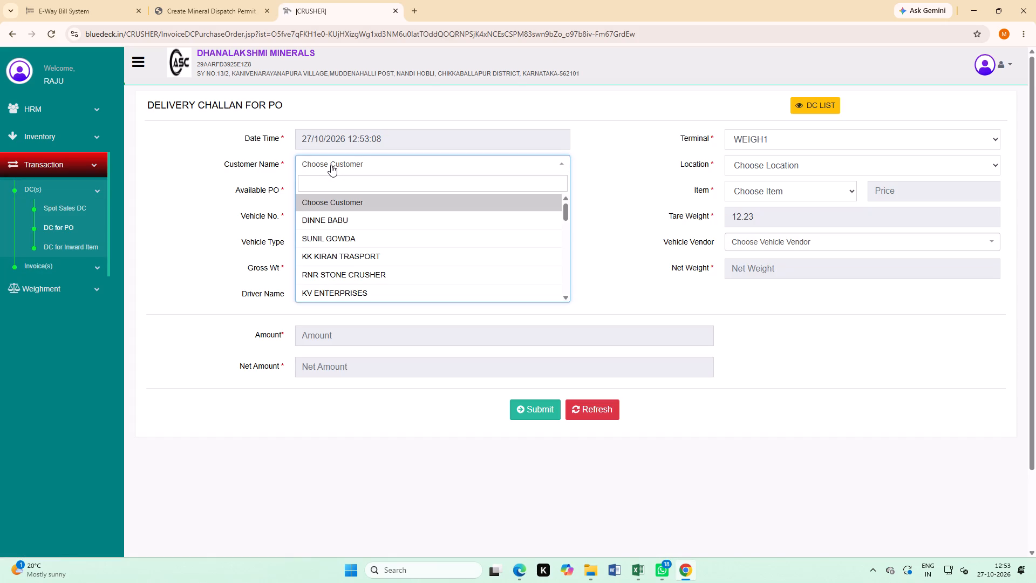
text(CHE)
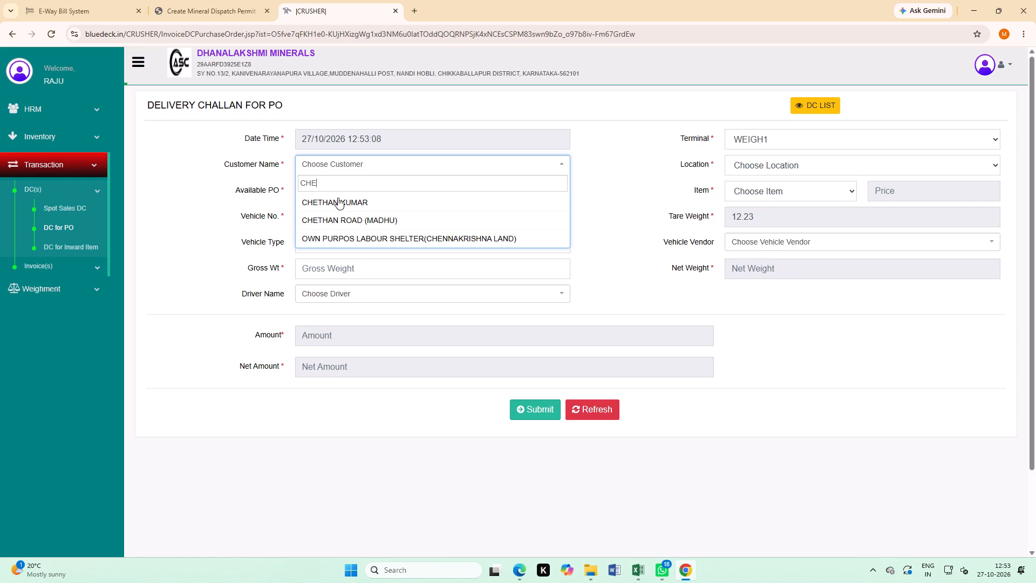
click(336, 206)
click(738, 159)
click(741, 193)
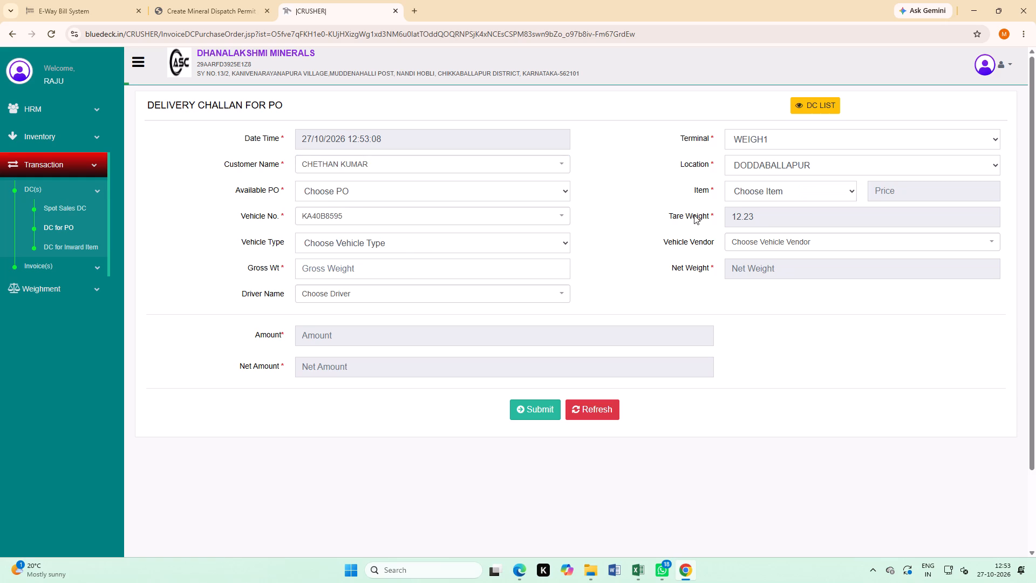
click(323, 179)
click(319, 191)
click(318, 222)
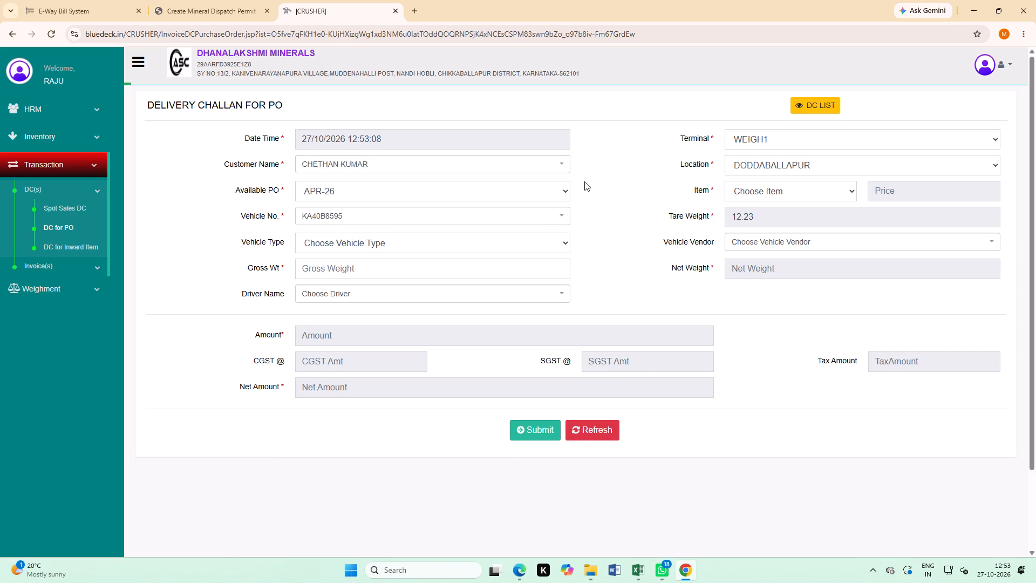
click(756, 193)
click(756, 255)
Set the challan's gross weight to 46.29 and submit it through the DC details preview.
click(313, 269)
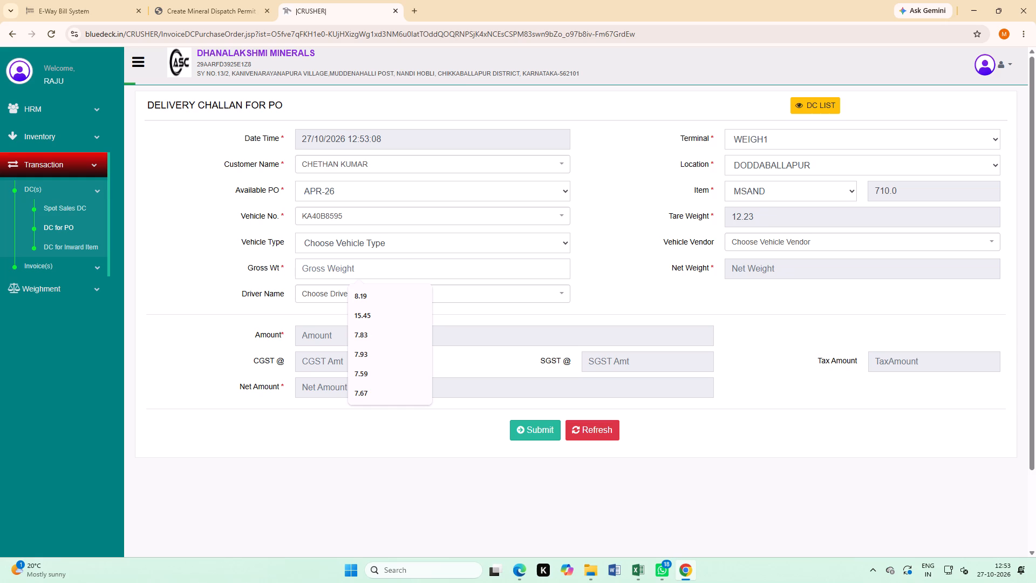
text(46.29)
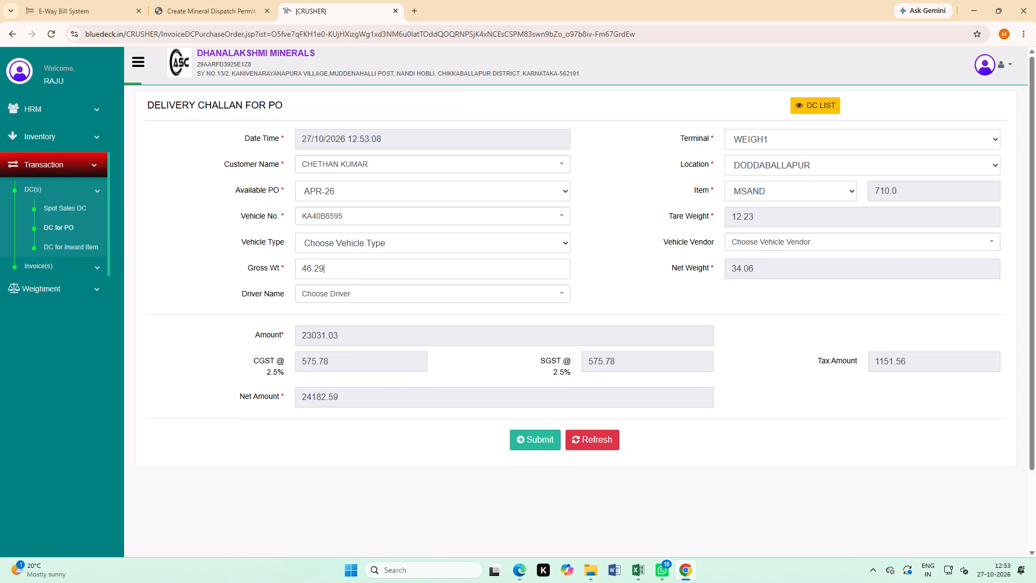
click(540, 437)
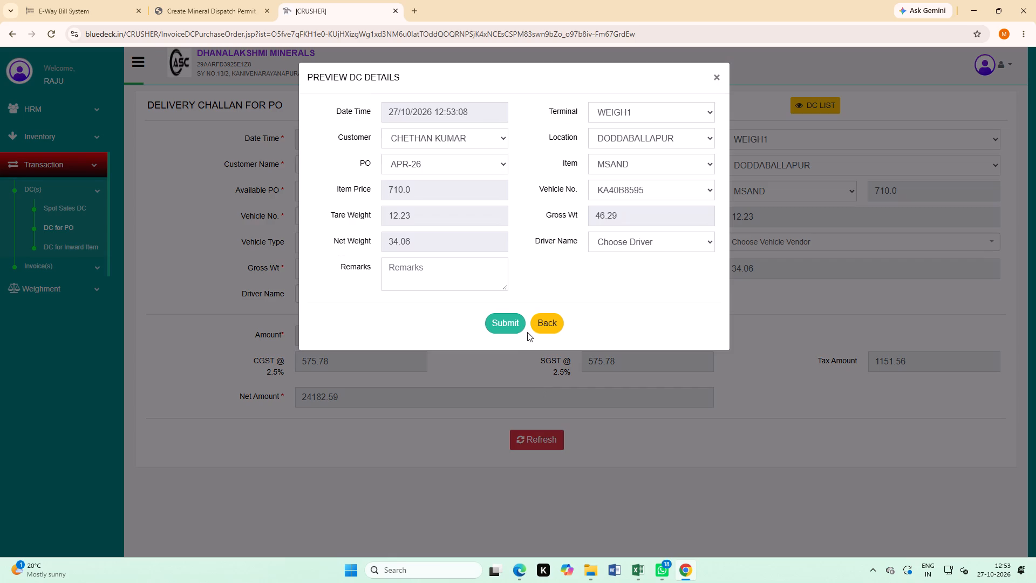
click(513, 320)
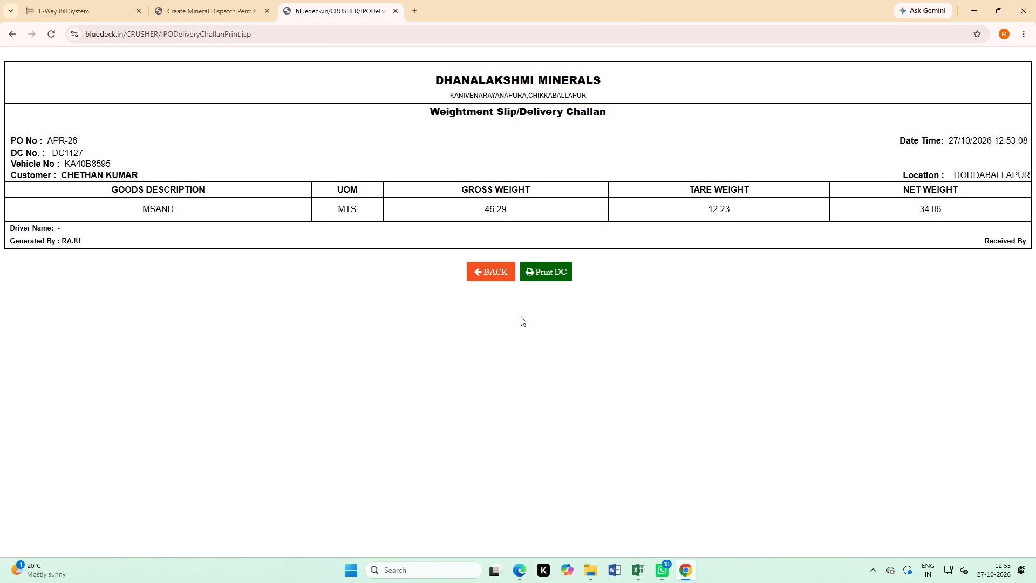
Print three copies of the delivery challan in portrait layout.
click(576, 213)
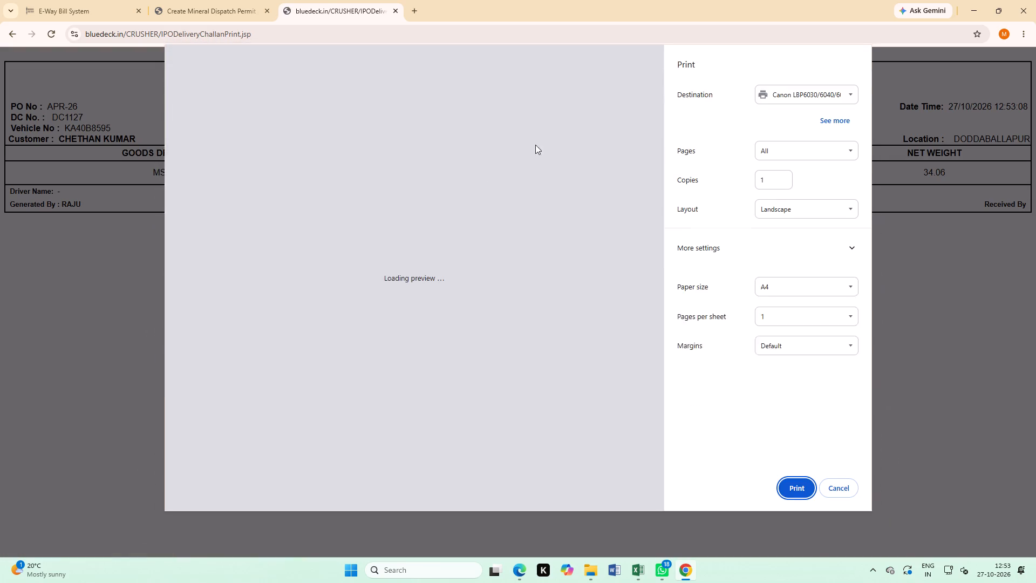
click(782, 212)
click(781, 220)
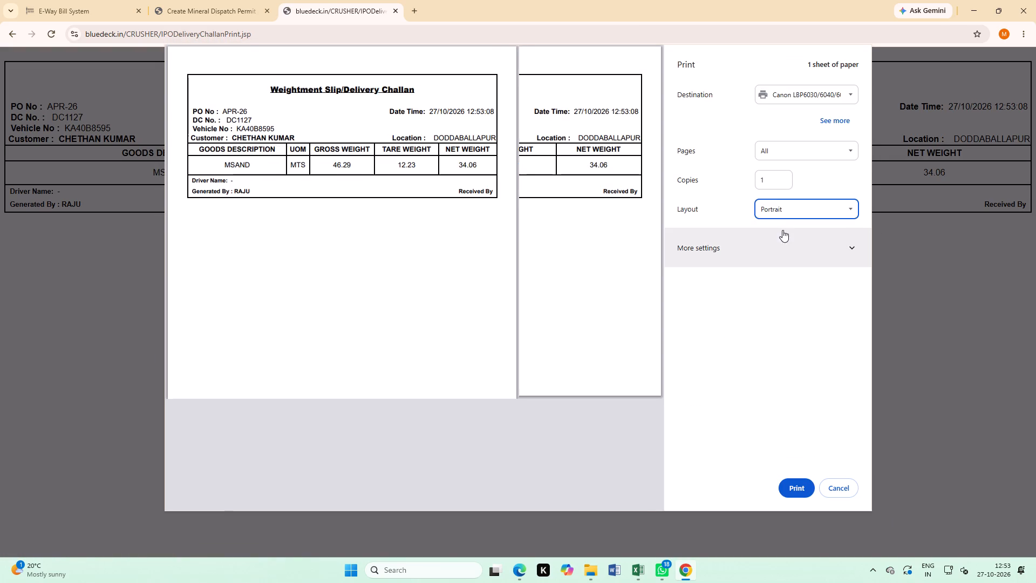
click(781, 176)
click(781, 176)
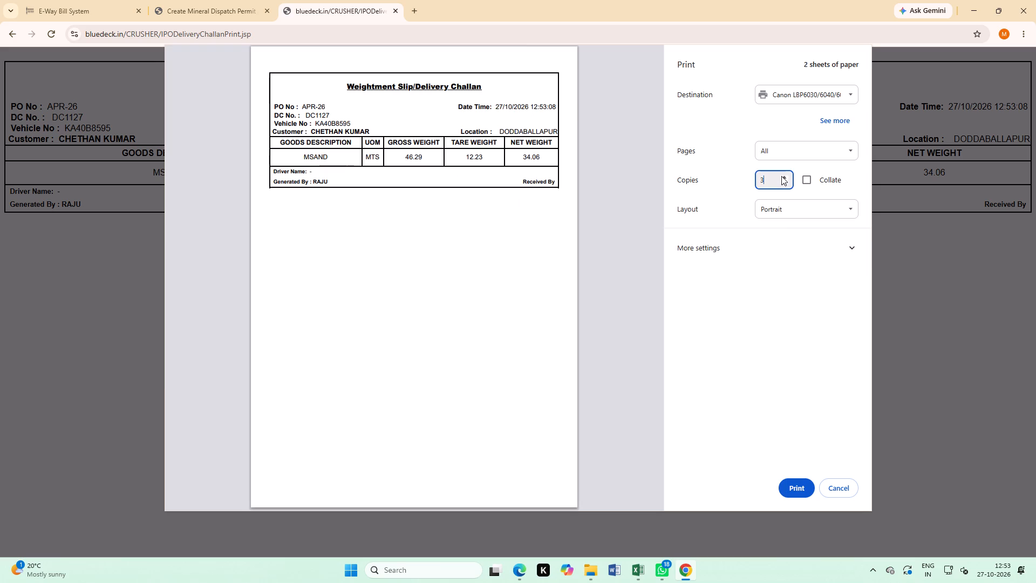
click(800, 487)
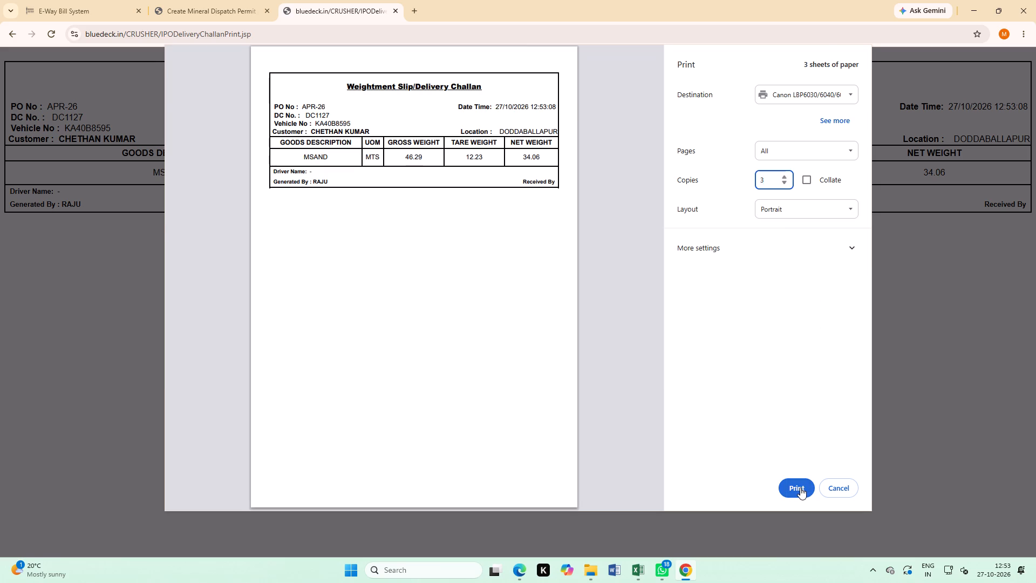
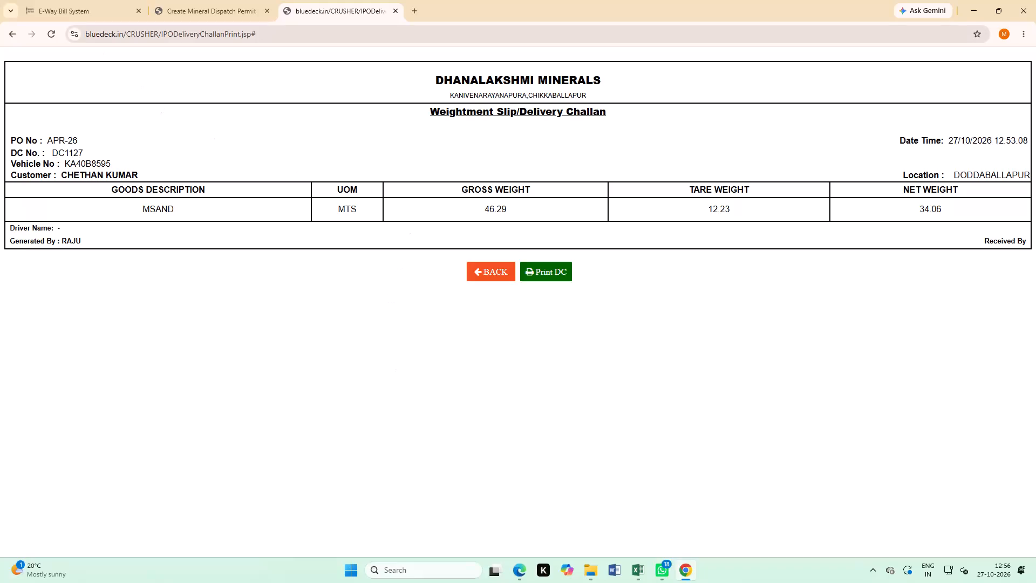
Start a new outward e-way bill with sub type Job Work and document number PDC6501.
click(78, 12)
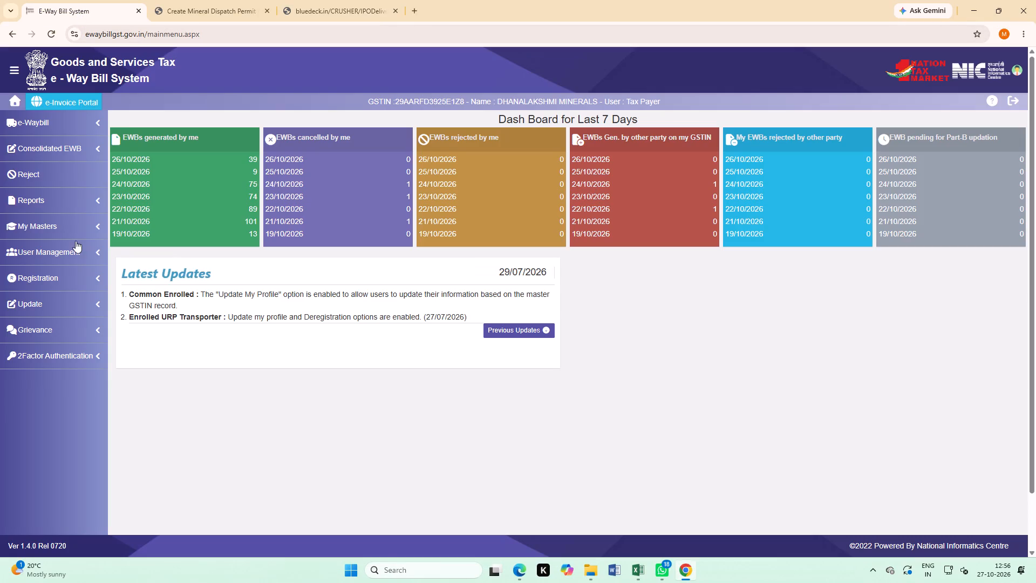
click(51, 126)
click(47, 143)
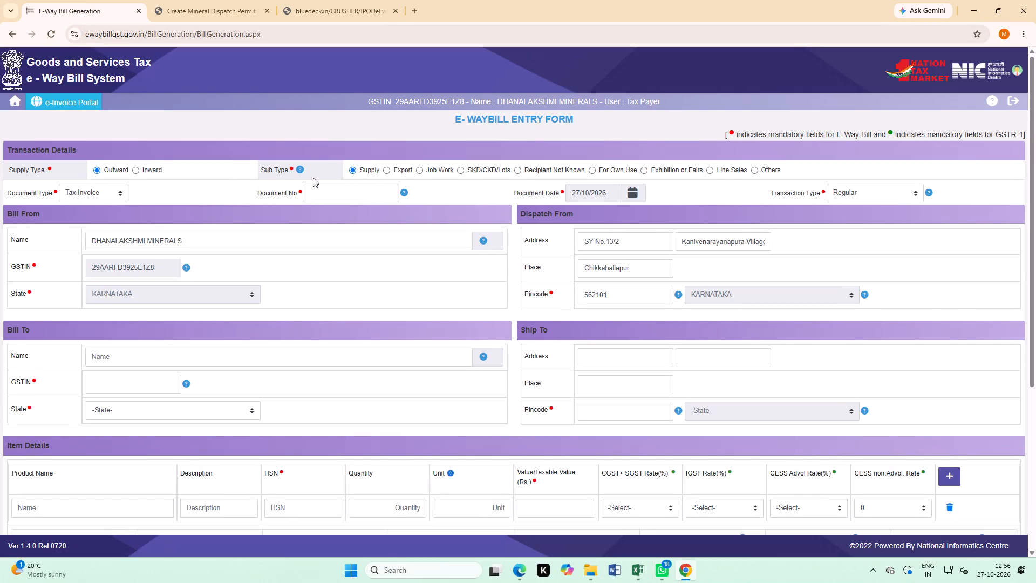
click(420, 168)
click(329, 199)
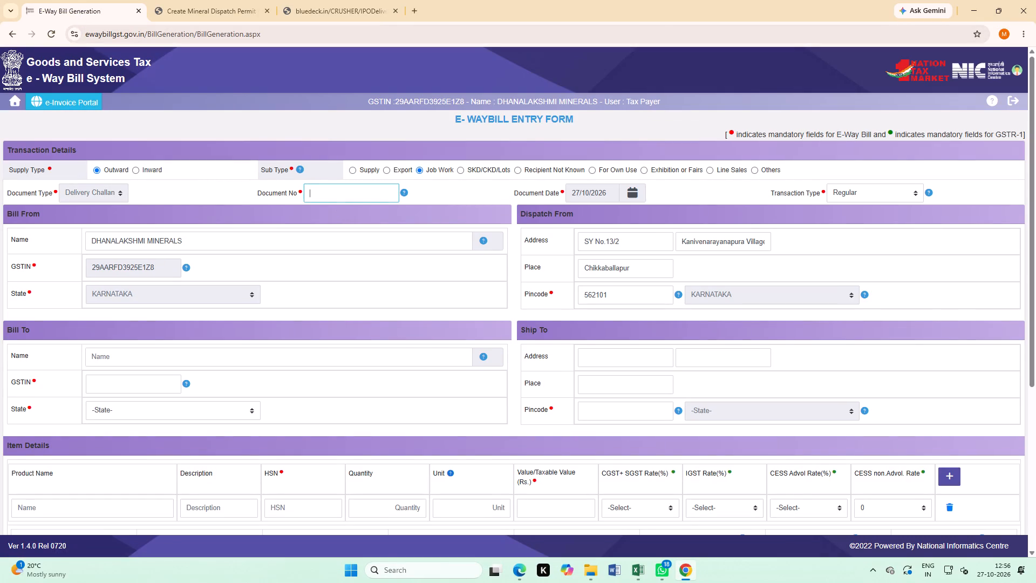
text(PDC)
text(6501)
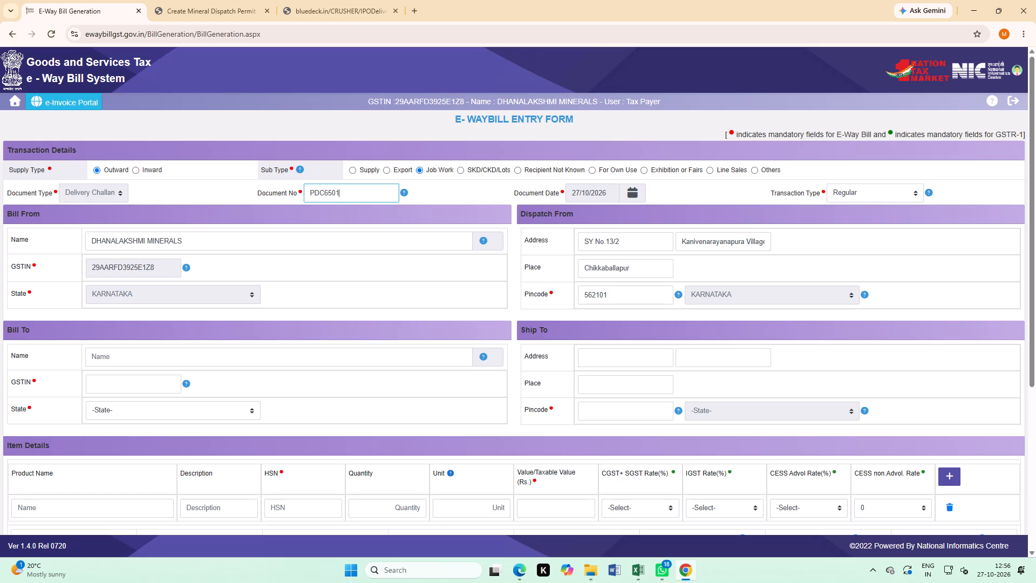
Fill in the Bill To party with its GSTIN and the name RARE CONCRETE INDIA PRIVATE LIMITED.
click(98, 387)
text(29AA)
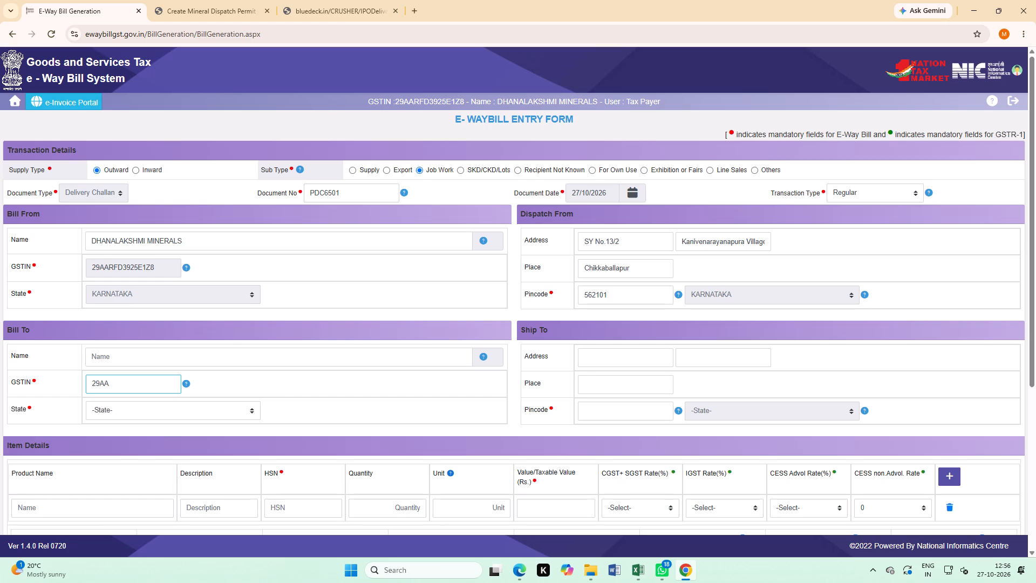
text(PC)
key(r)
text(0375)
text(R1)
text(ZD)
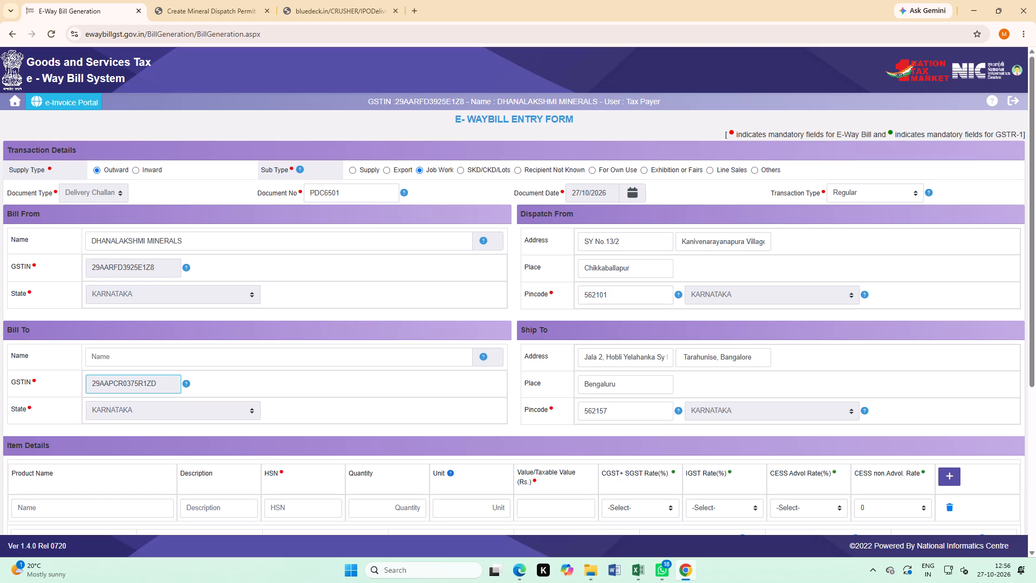
click(120, 356)
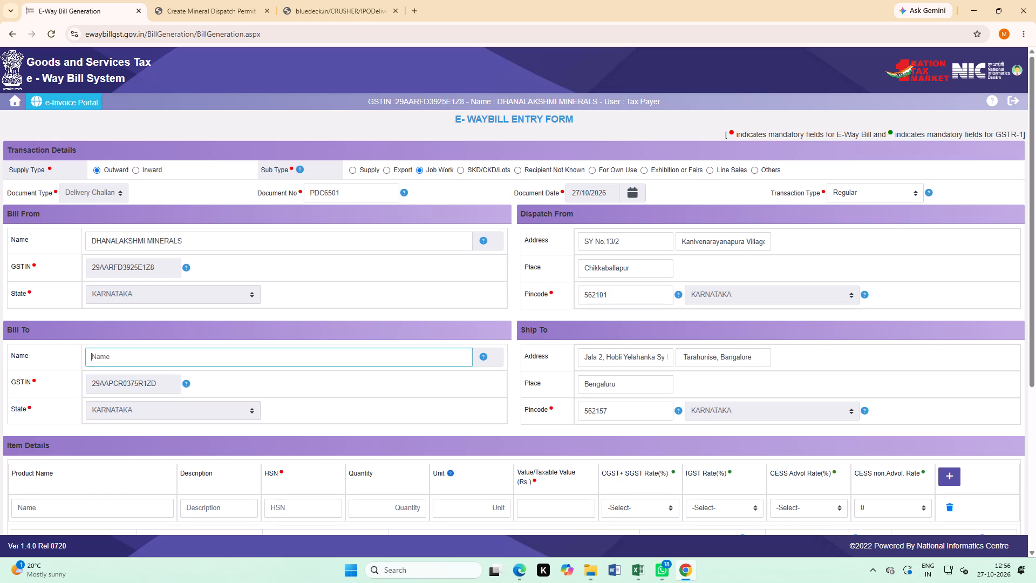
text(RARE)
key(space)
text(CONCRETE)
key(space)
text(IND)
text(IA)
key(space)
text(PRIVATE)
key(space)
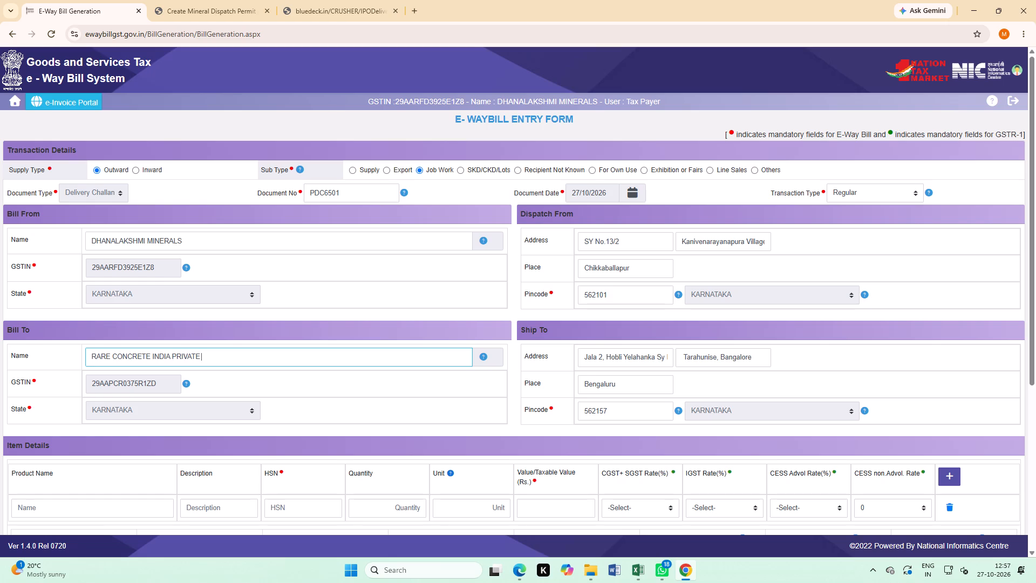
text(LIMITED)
Enter the item as product 20MM with description AGGREGATE and HSN 251710.
scroll(376, 389, down, 1)
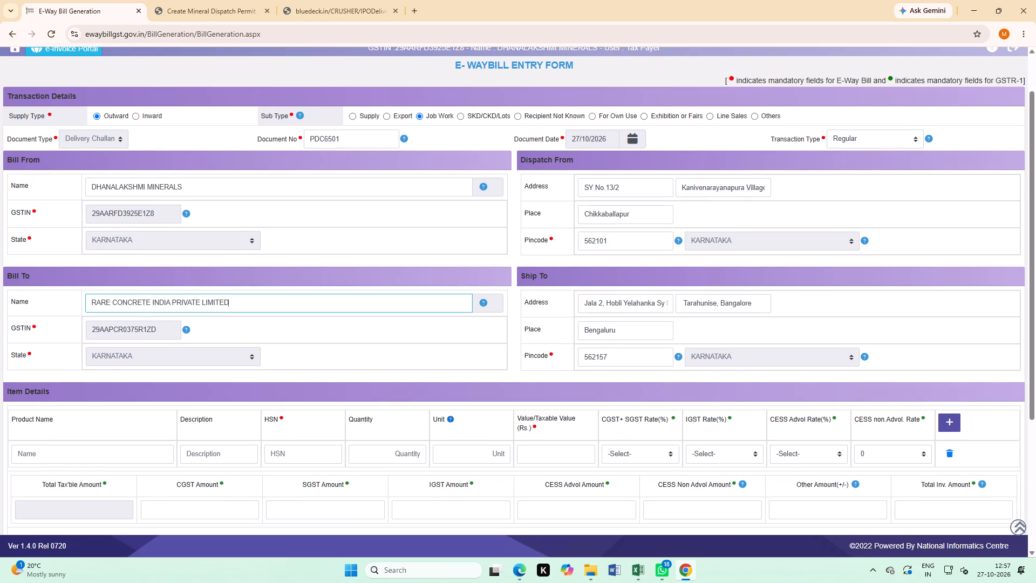
click(48, 460)
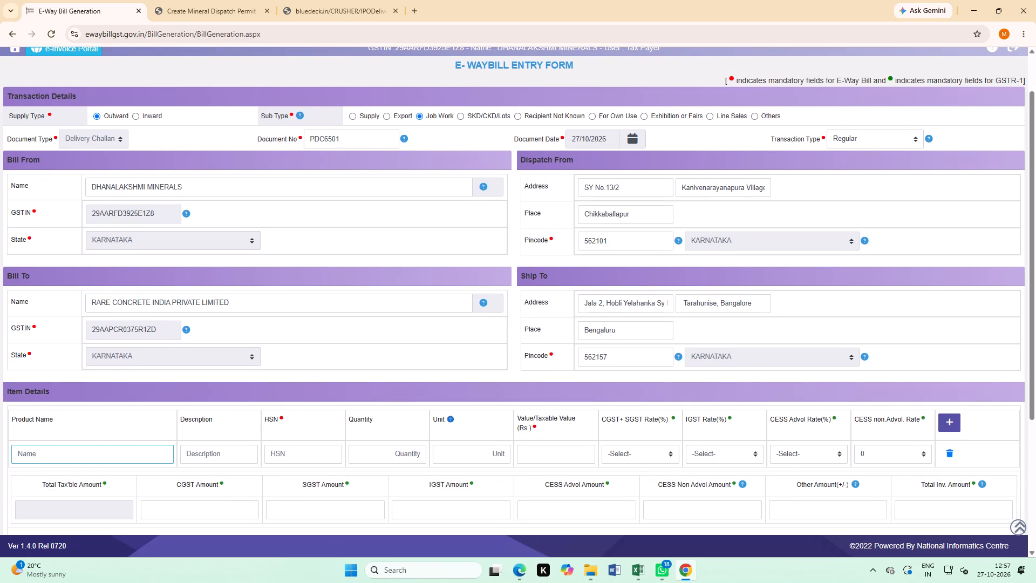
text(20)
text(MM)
click(207, 456)
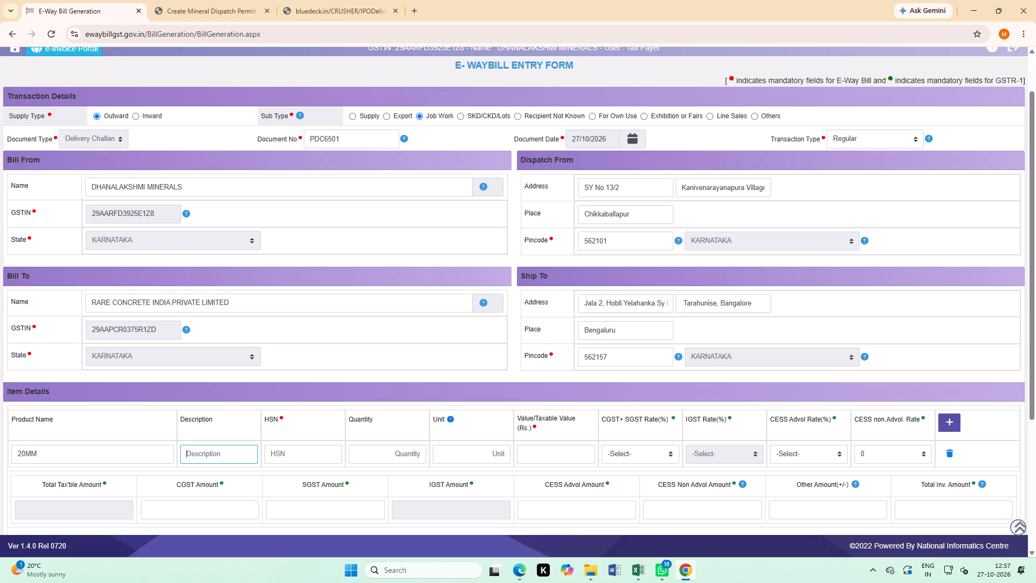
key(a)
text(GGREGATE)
click(275, 454)
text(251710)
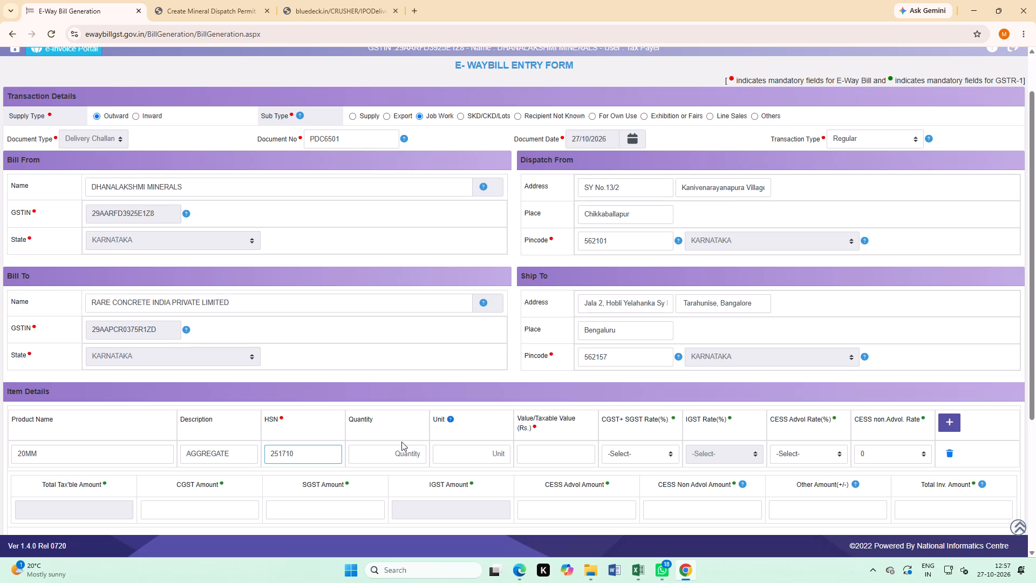
Set the item's quantity to 32.73 TON, taxable value to 29457 and CGST+SGST rate to 2.500 + 2.500.
click(408, 457)
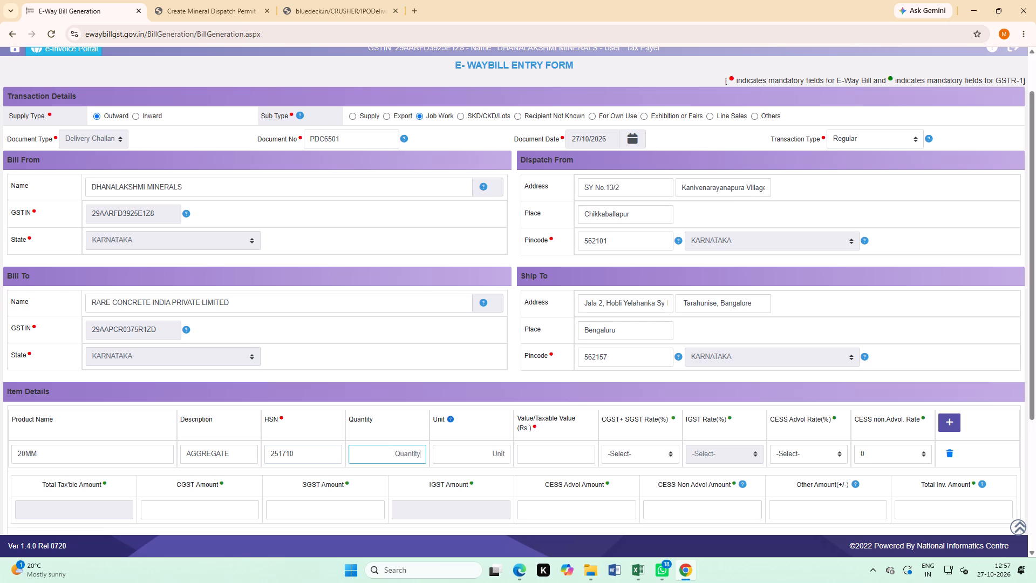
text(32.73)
click(502, 452)
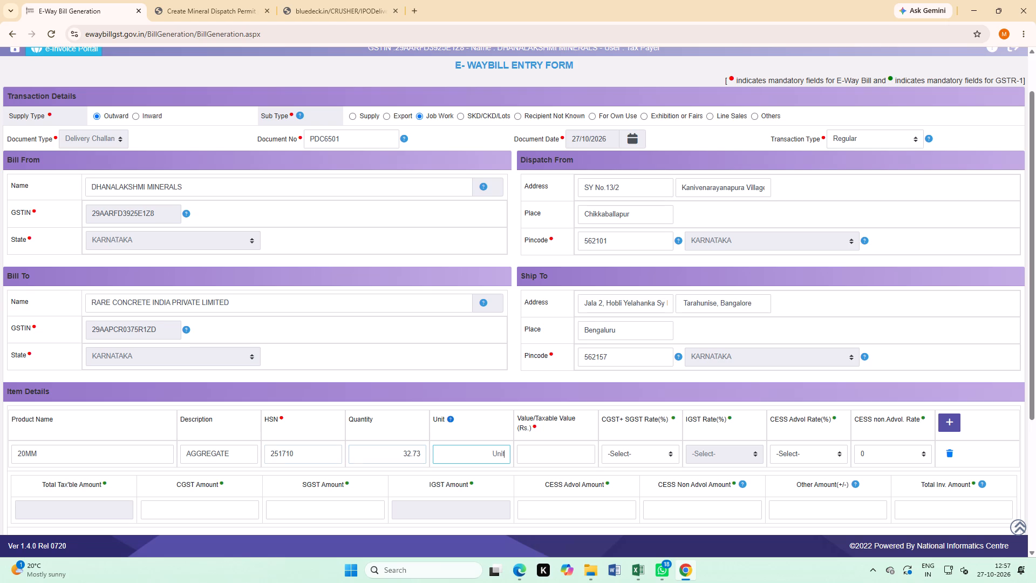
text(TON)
click(557, 456)
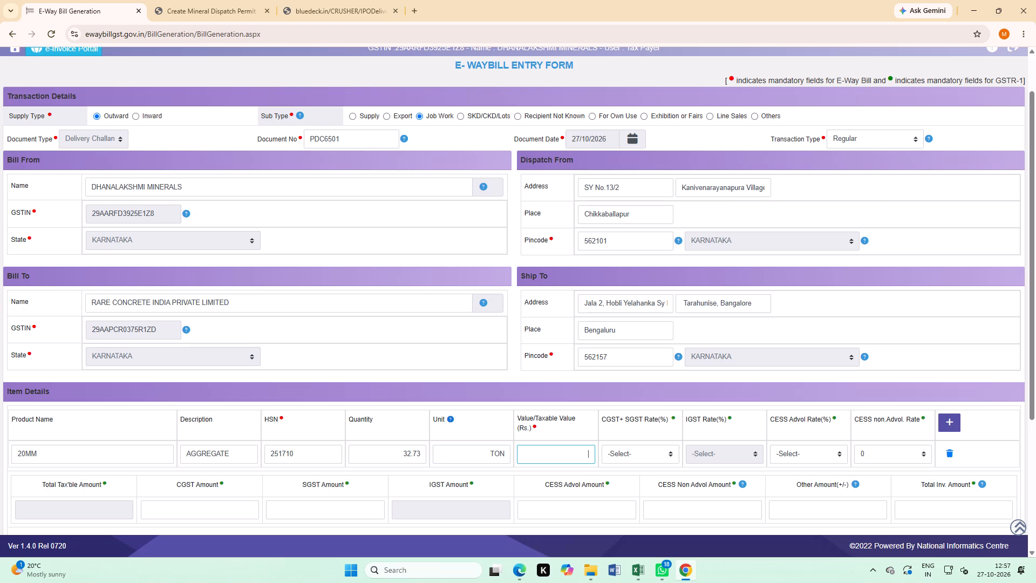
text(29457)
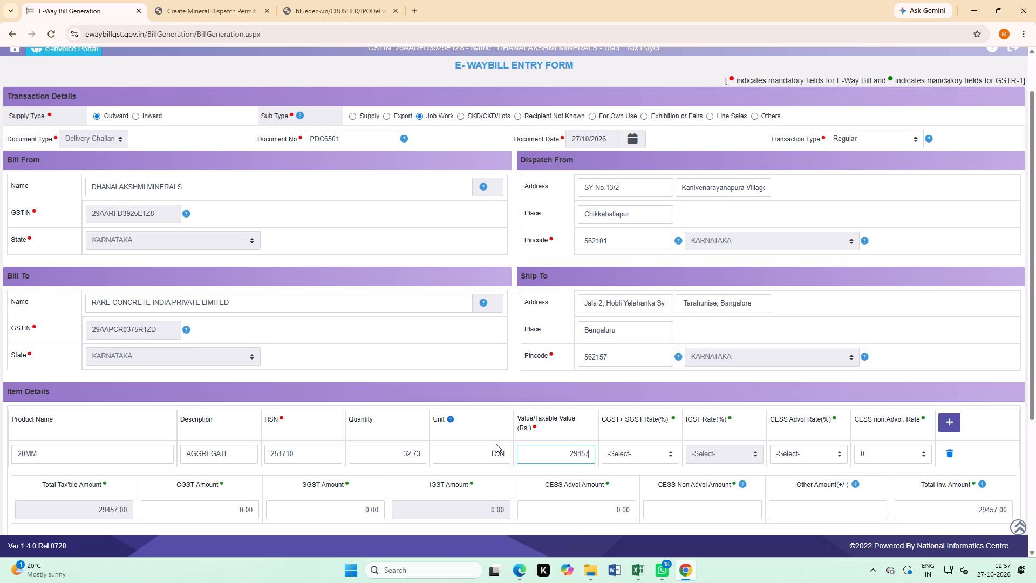
click(638, 453)
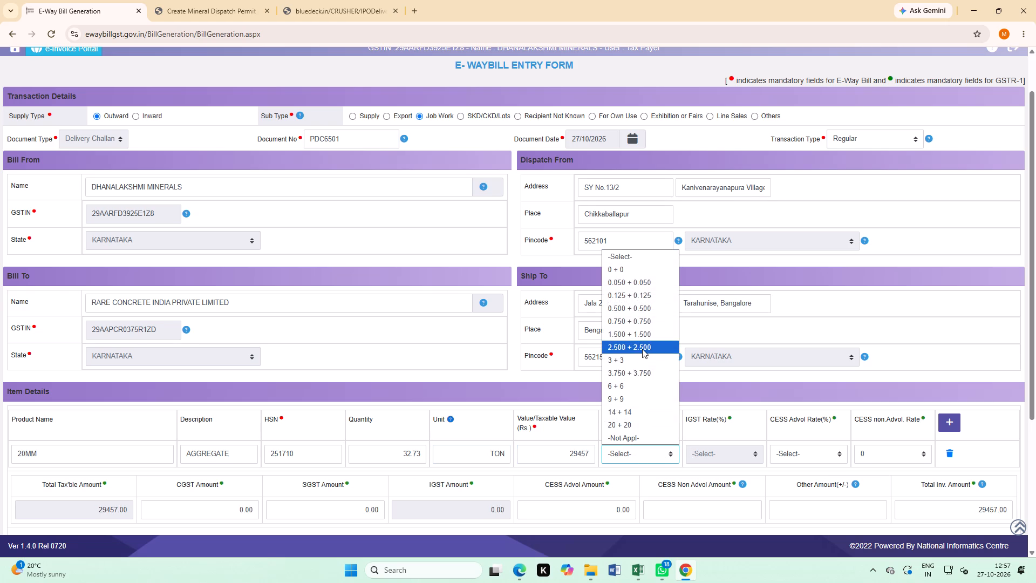
click(642, 349)
scroll(173, 476, down, 4)
click(70, 465)
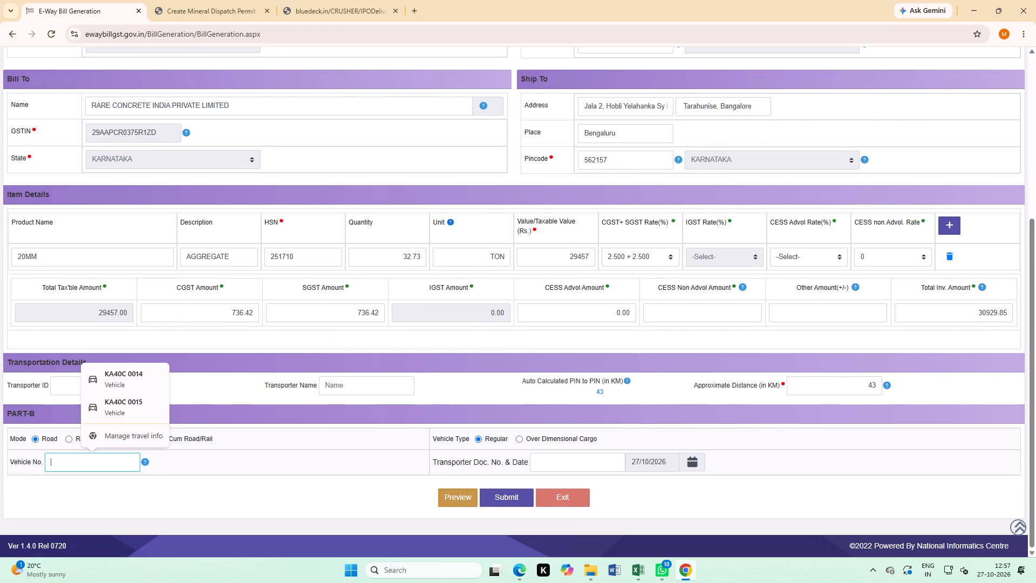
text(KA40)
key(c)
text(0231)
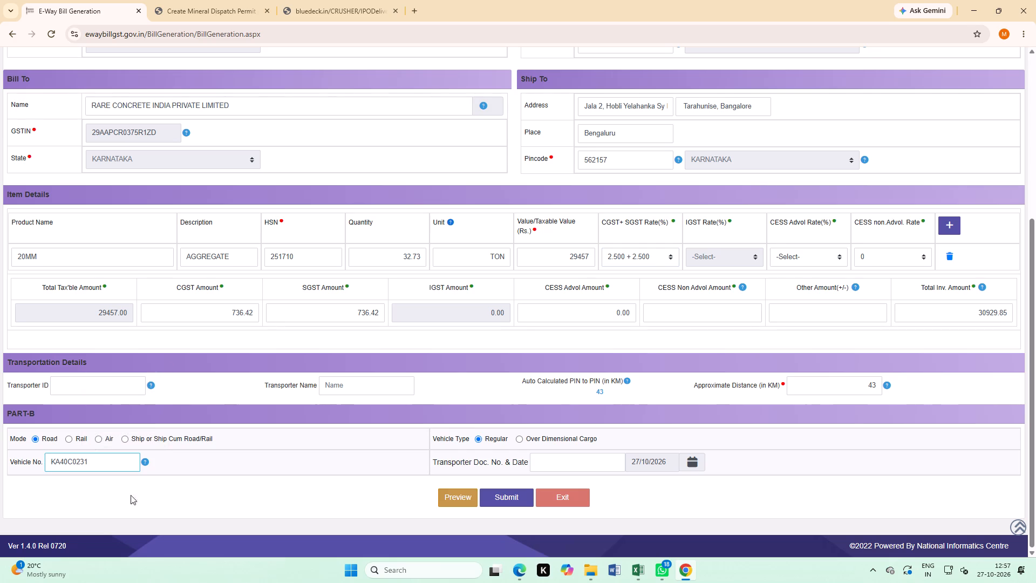
click(156, 507)
Submit the e-way bill for PDC6501, continuing without the unfilled GSTR-1 fields.
scroll(491, 436, down, 3)
click(515, 499)
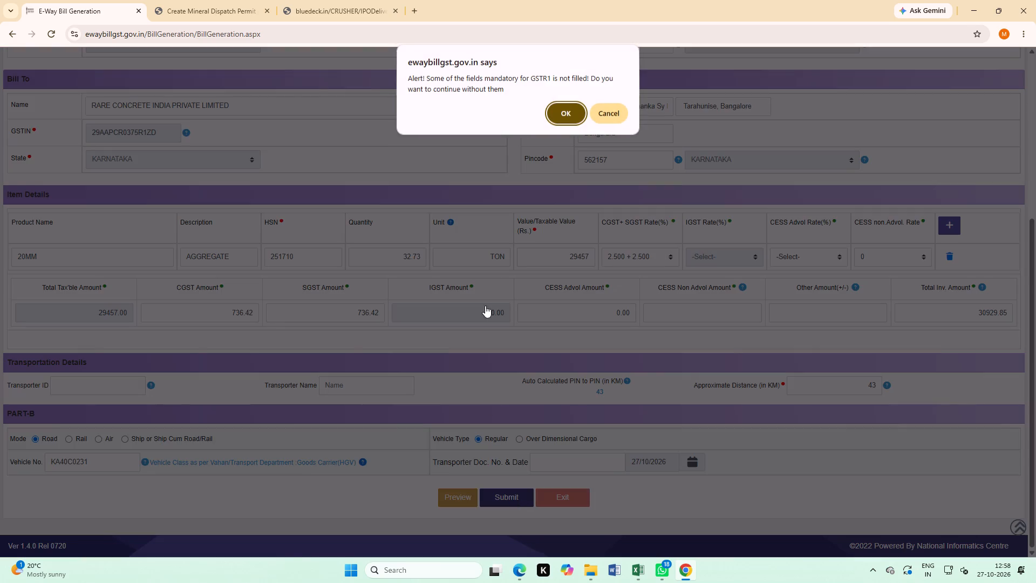
click(558, 111)
click(565, 129)
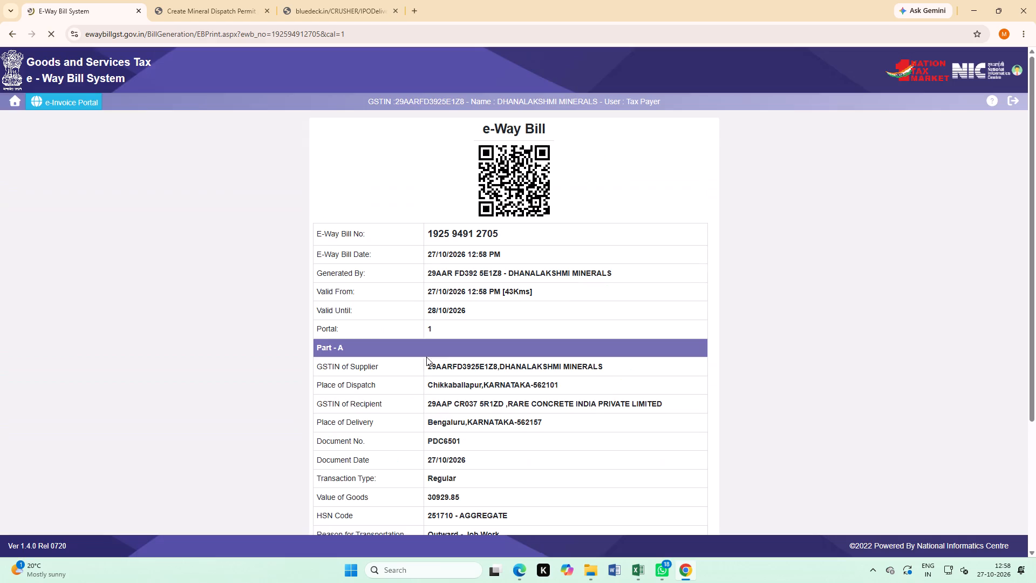
Print one copy of the detailed version of the generated e-way bill on the Canon LBP6030 printer.
scroll(454, 366, down, 2)
scroll(478, 465, down, 4)
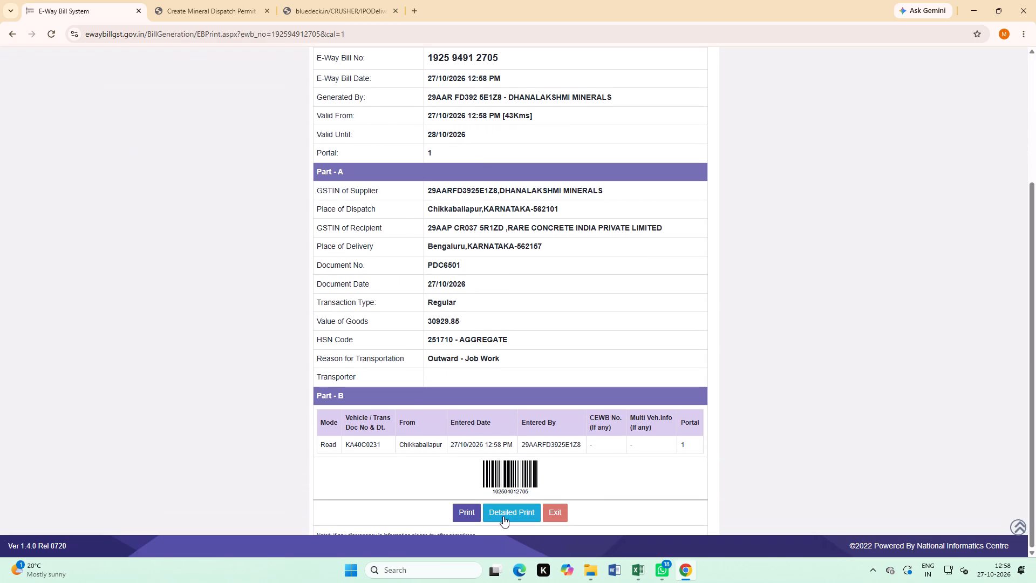
click(503, 516)
scroll(452, 351, down, 4)
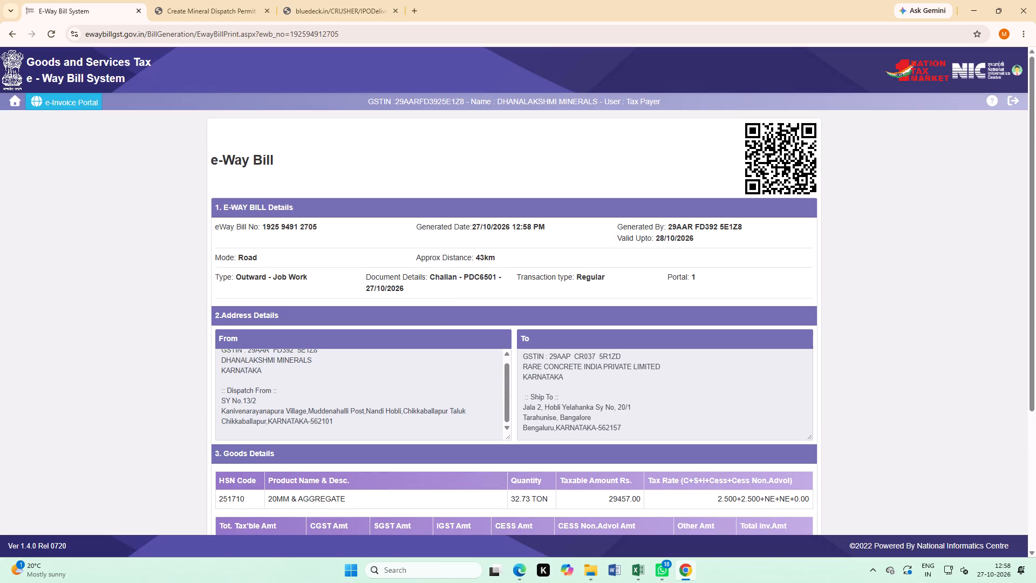
scroll(456, 384, down, 4)
click(497, 526)
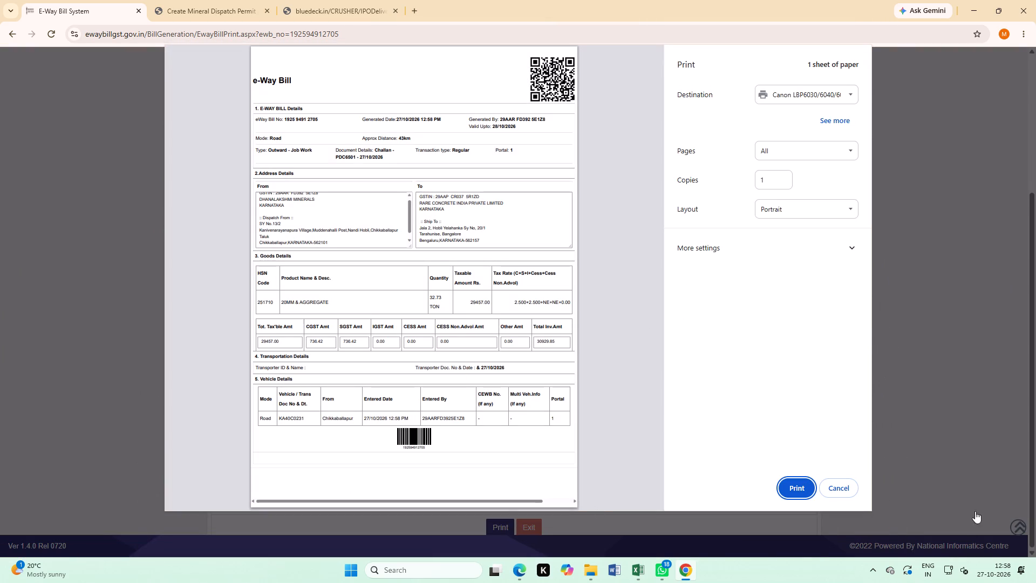
click(794, 489)
Copy the e-way bill number from the E-WAY BILL Details section.
scroll(272, 344, up, 3)
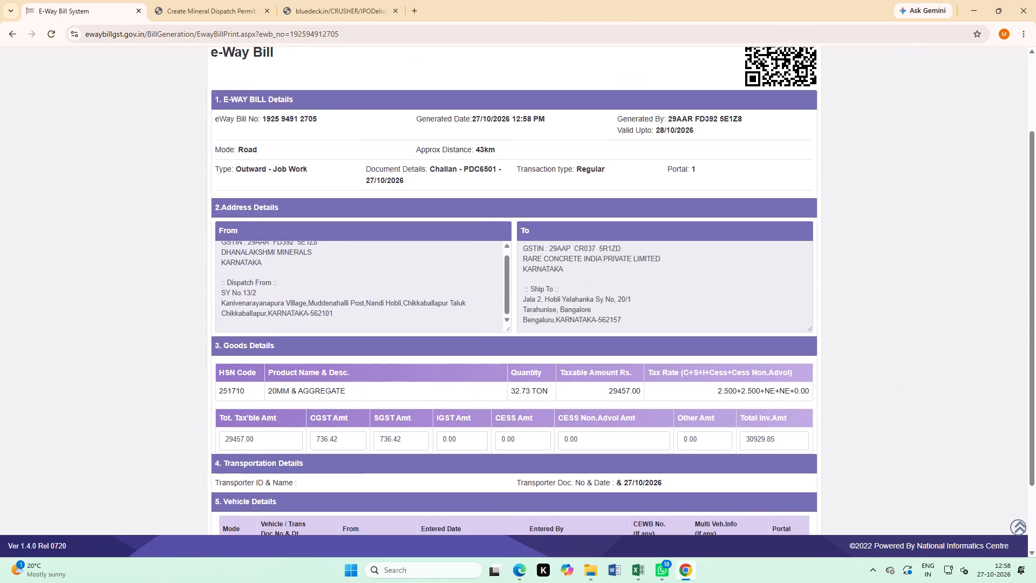
drag(263, 192, 317, 192)
key(ctrl+c)
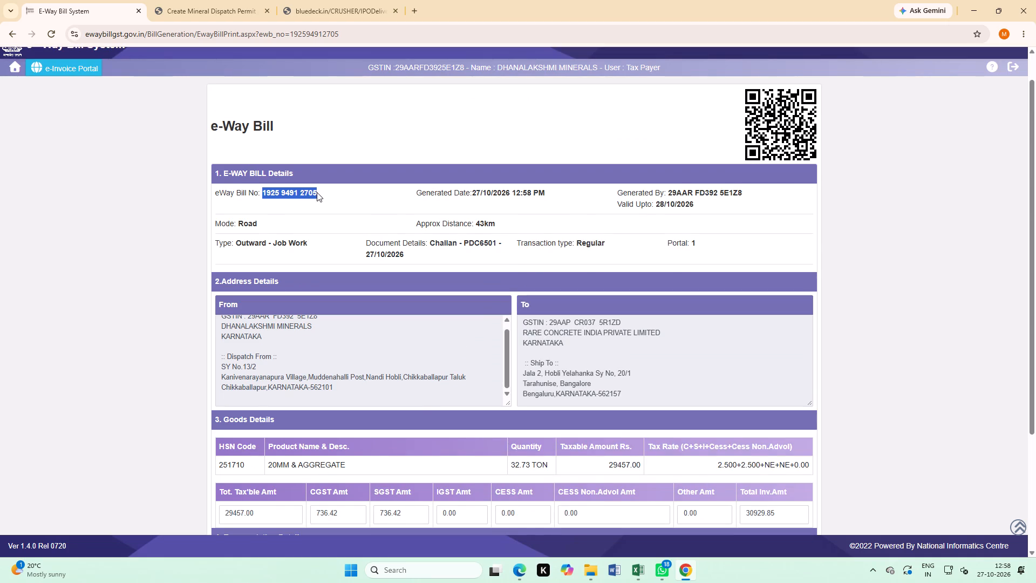
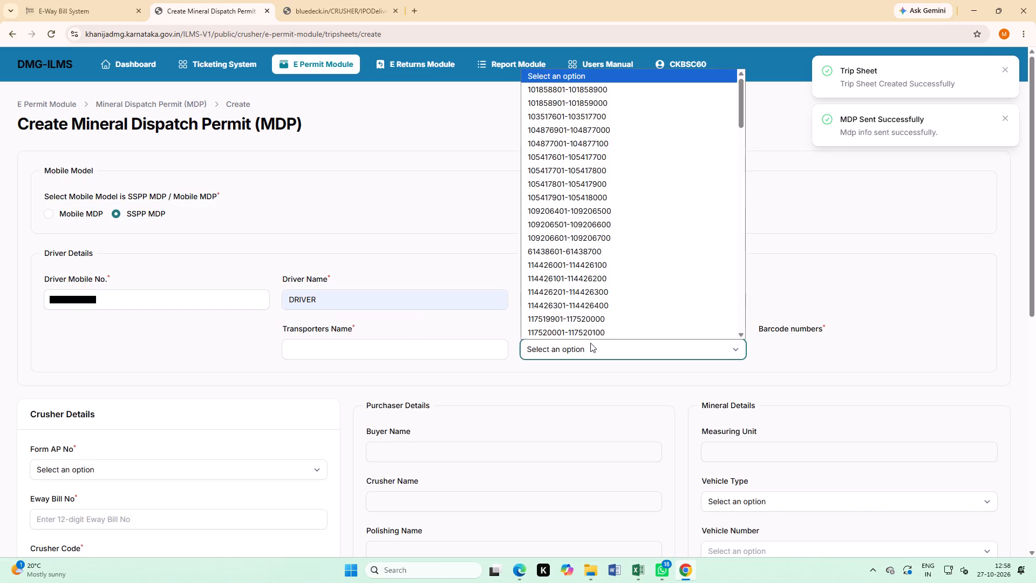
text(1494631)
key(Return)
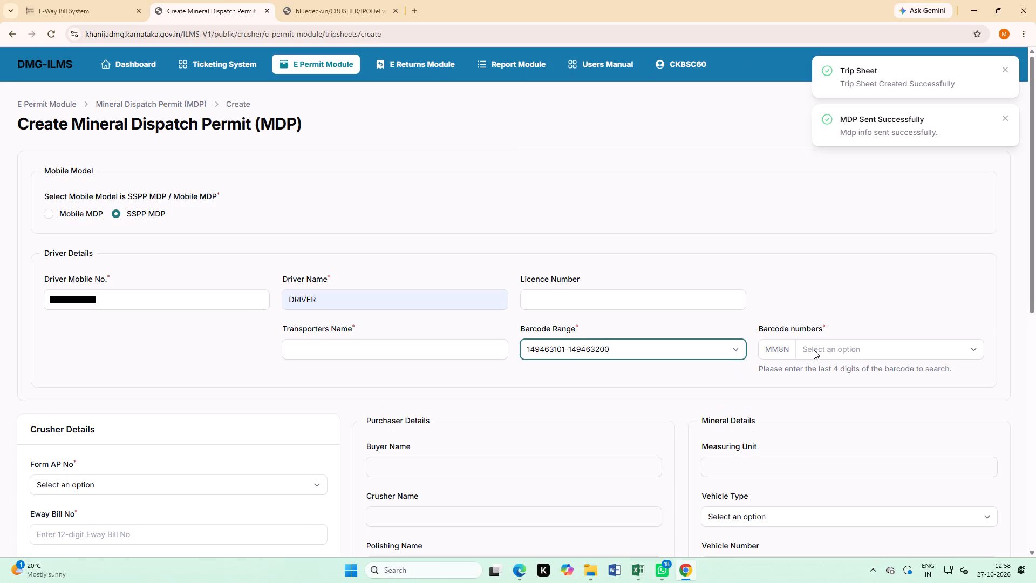
click(814, 350)
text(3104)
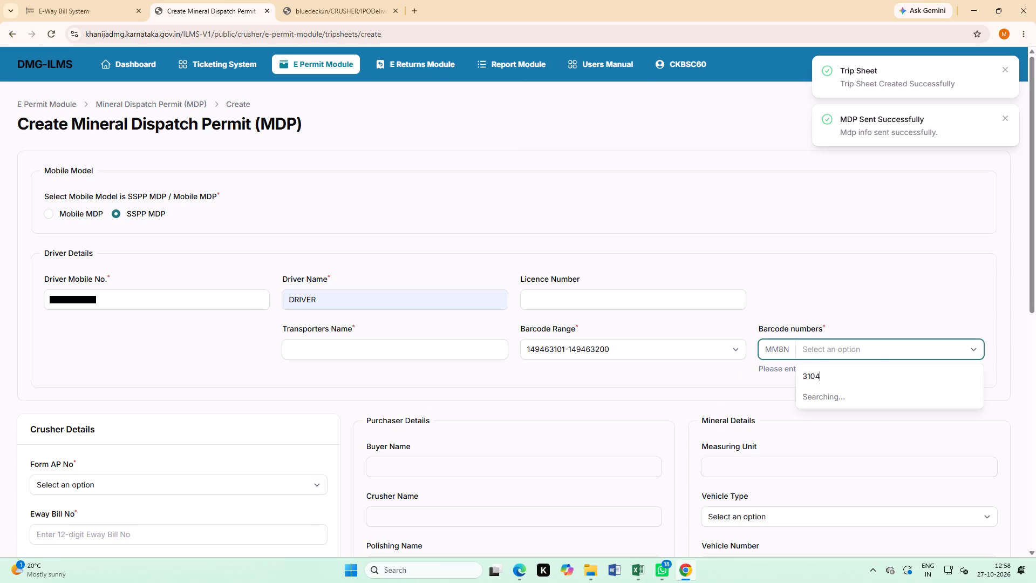
click(835, 396)
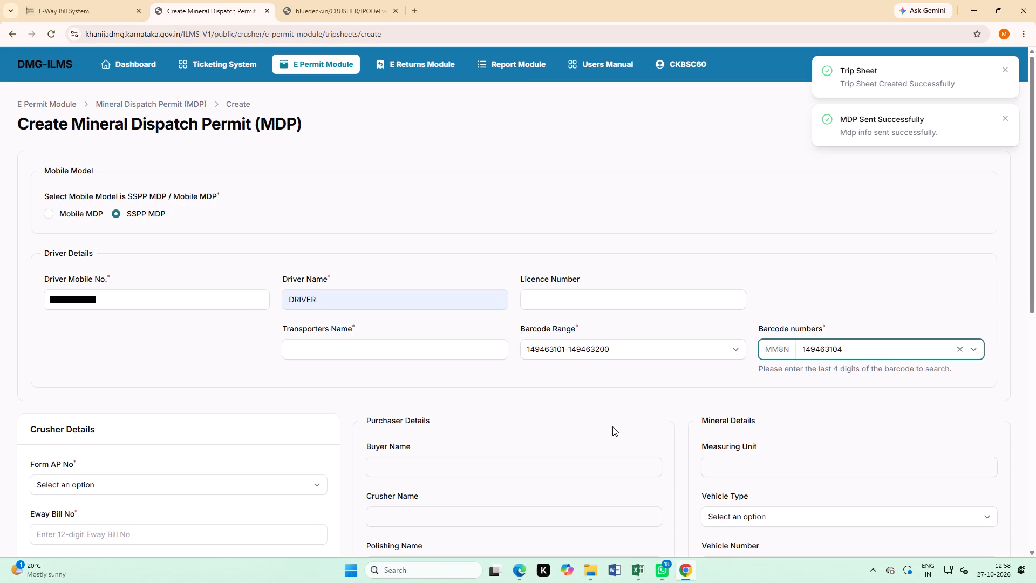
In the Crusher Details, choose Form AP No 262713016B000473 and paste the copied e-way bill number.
scroll(140, 424, down, 3)
click(52, 326)
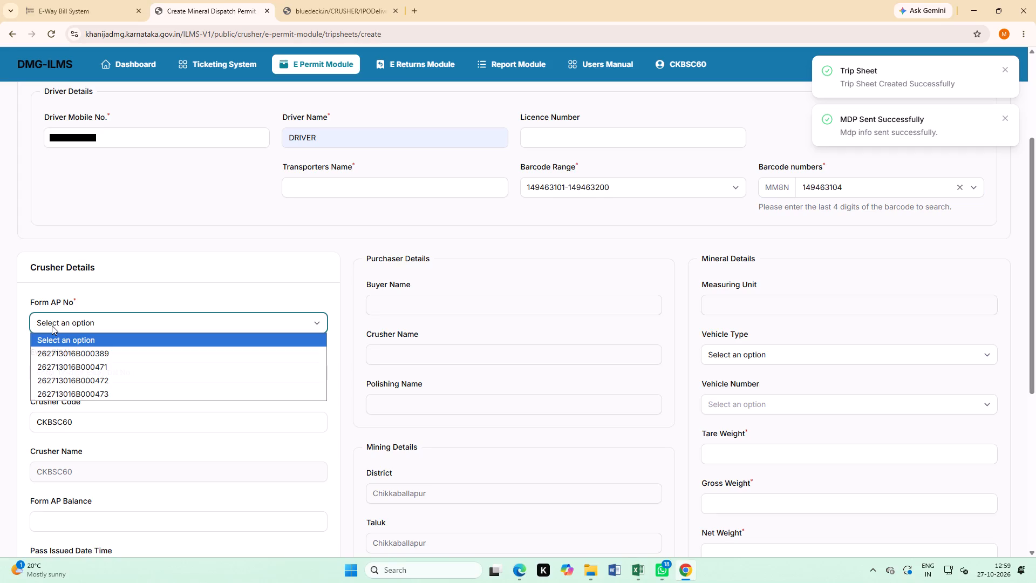
click(96, 394)
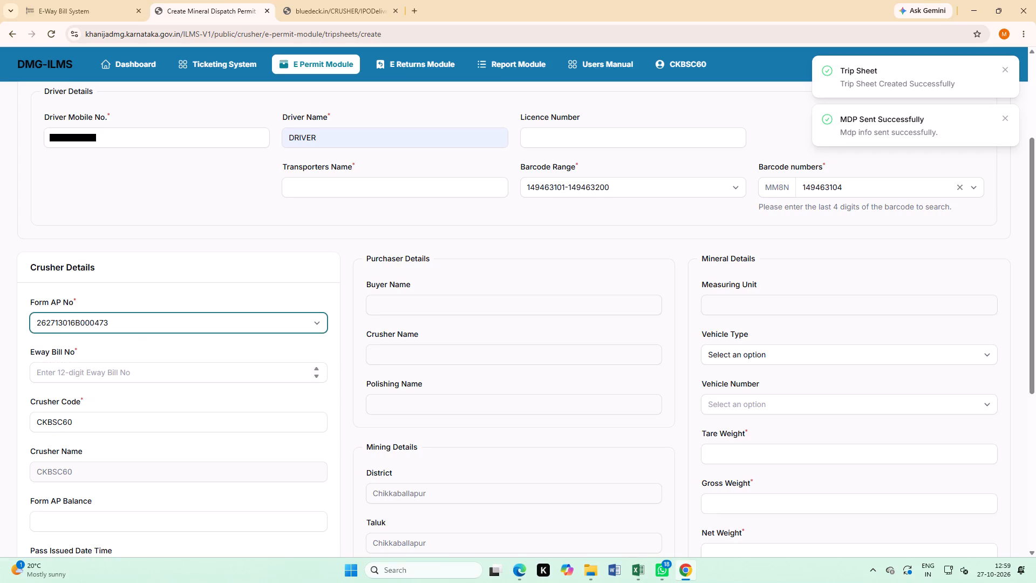
click(62, 378)
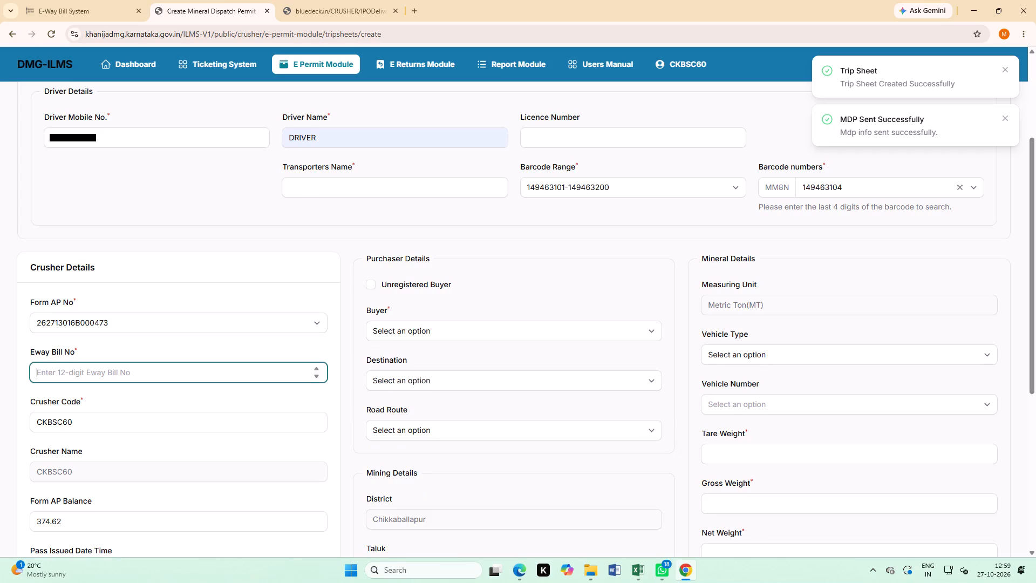
key(ctrl+v)
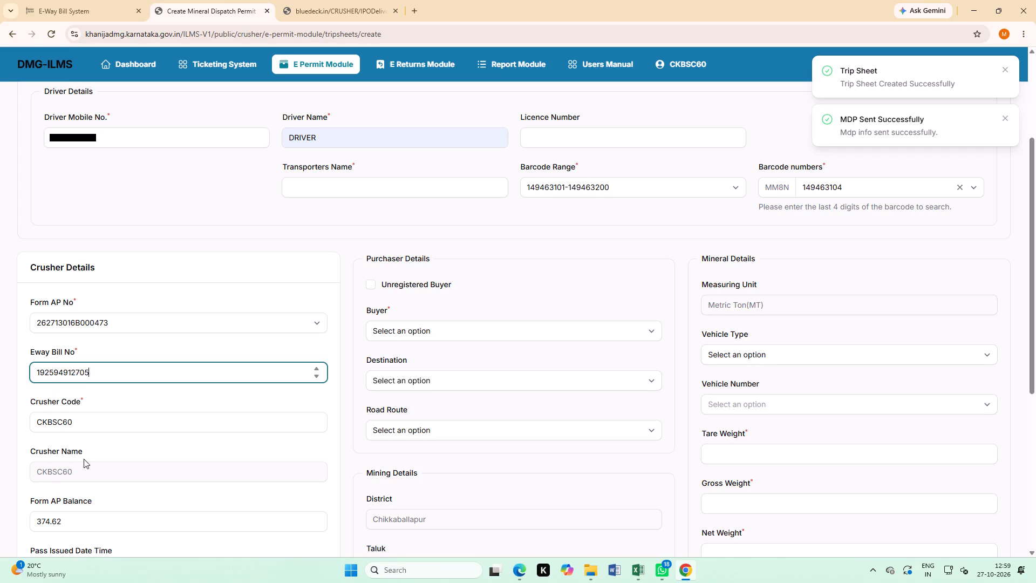
Mark the purchaser as an unregistered buyer and enter RARE CONCRETE INDIA PVT LTD as the buyer name.
click(372, 283)
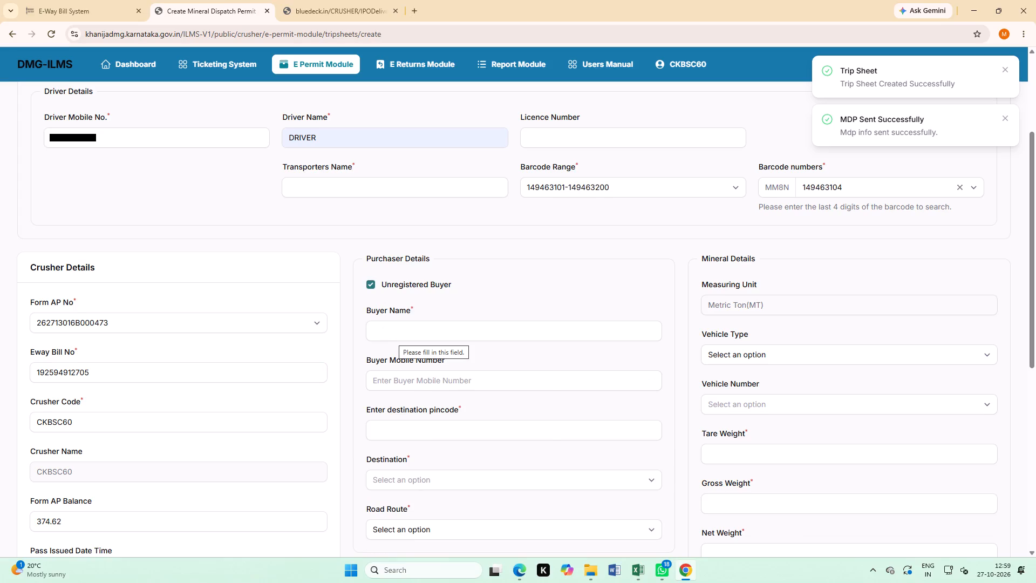
click(389, 337)
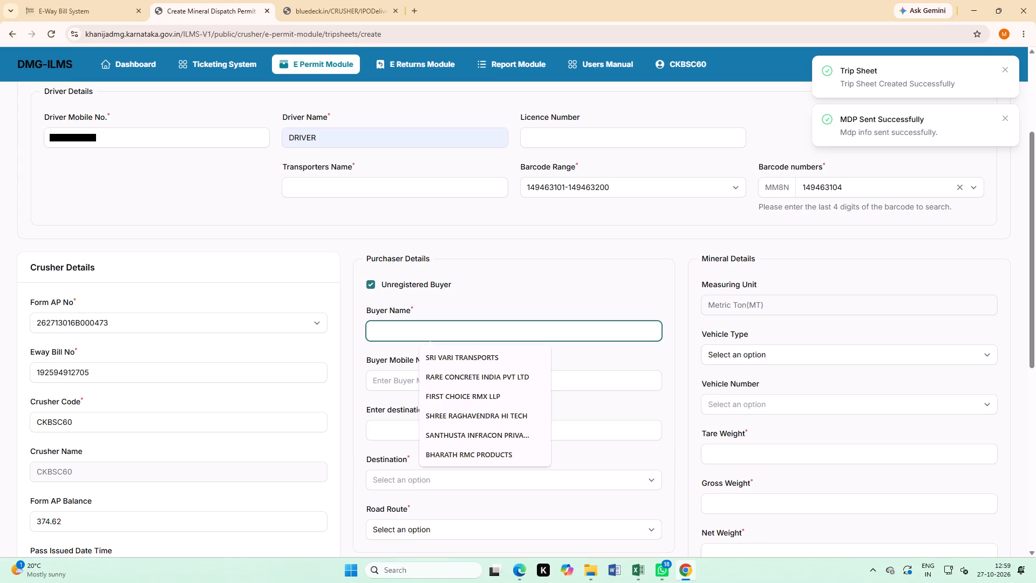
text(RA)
click(456, 360)
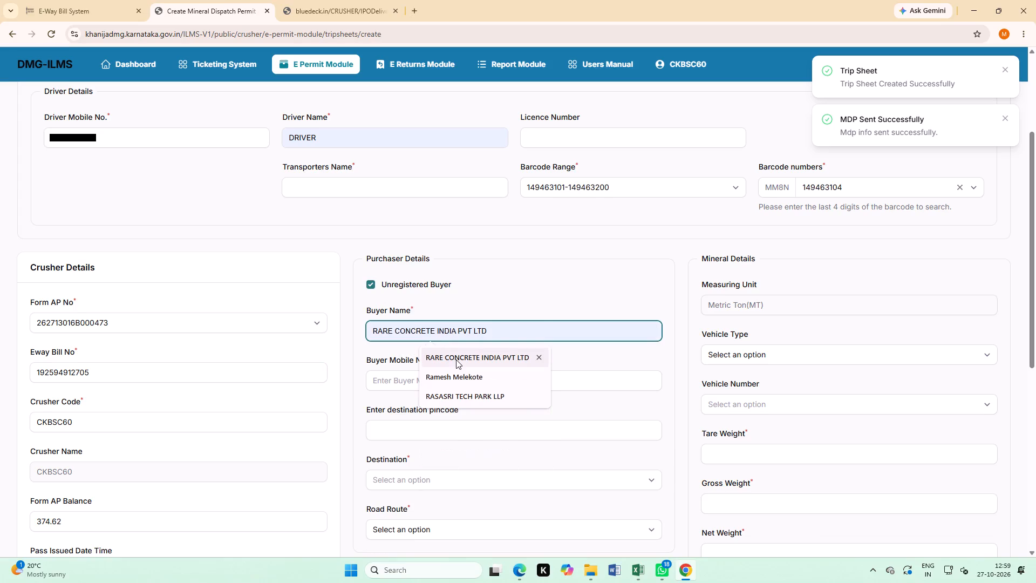
In the Mineral Details, set the vehicle type to Tipper and search the vehicle numbers for 0231.
click(747, 361)
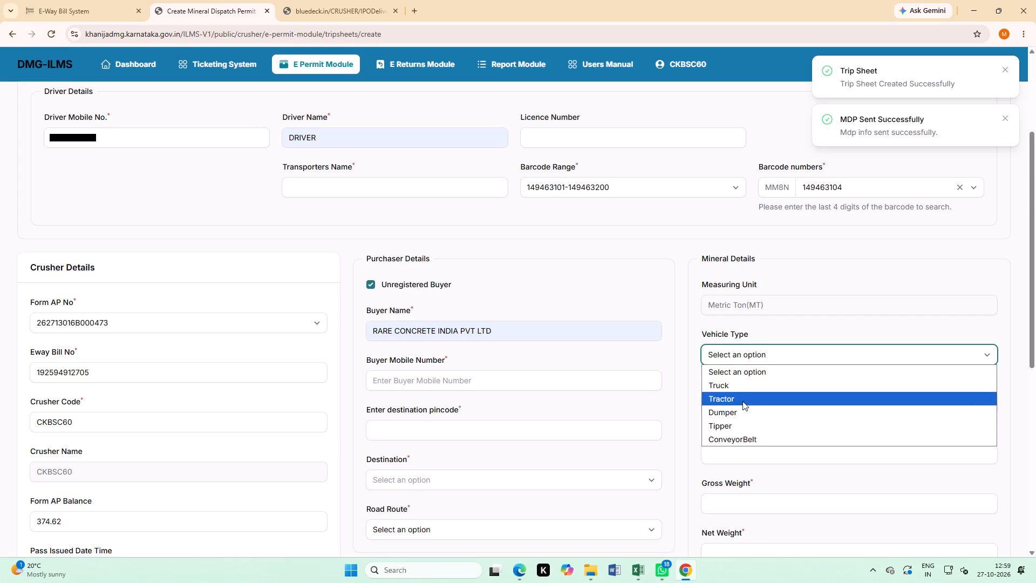
click(738, 424)
click(732, 406)
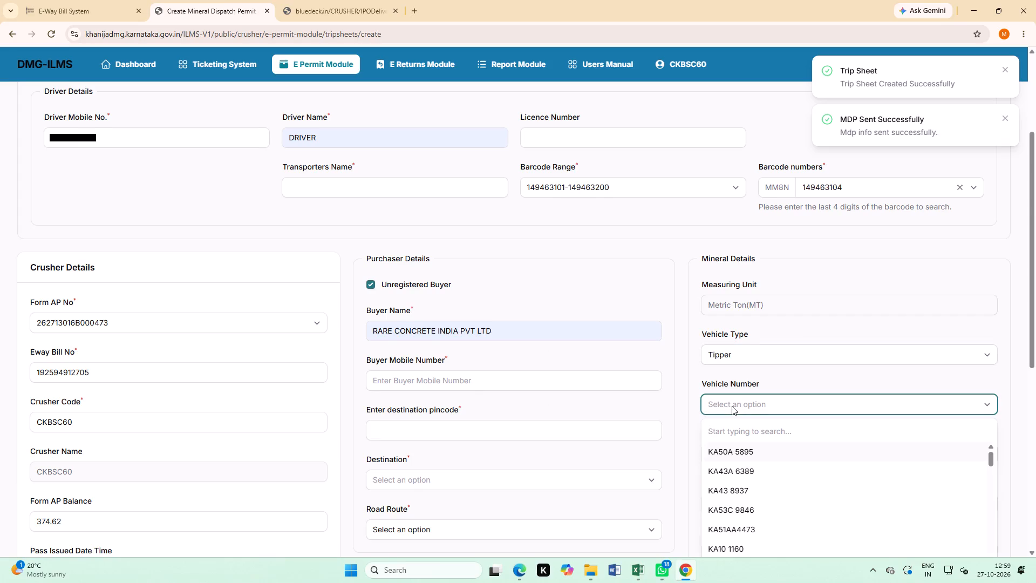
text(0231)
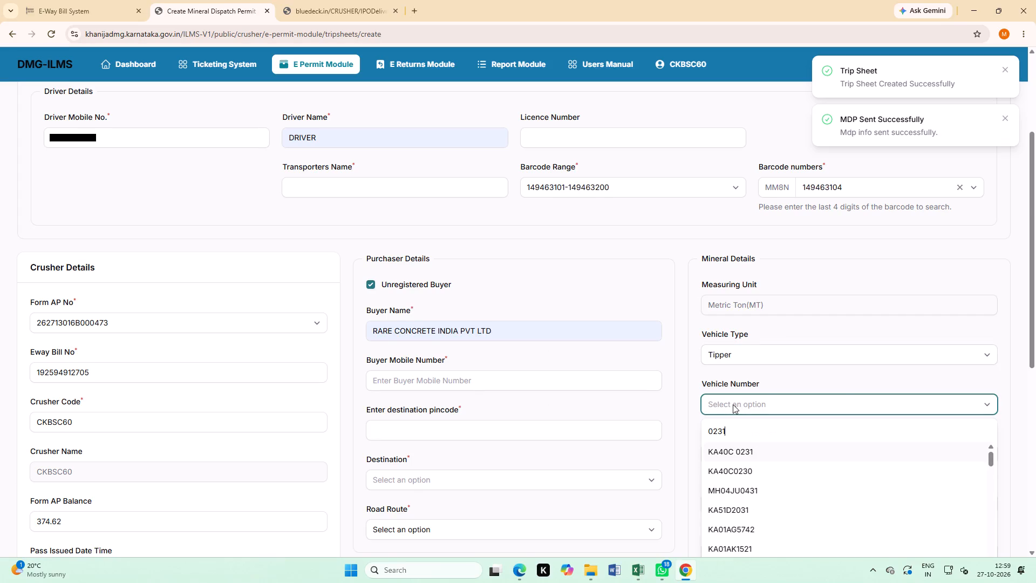
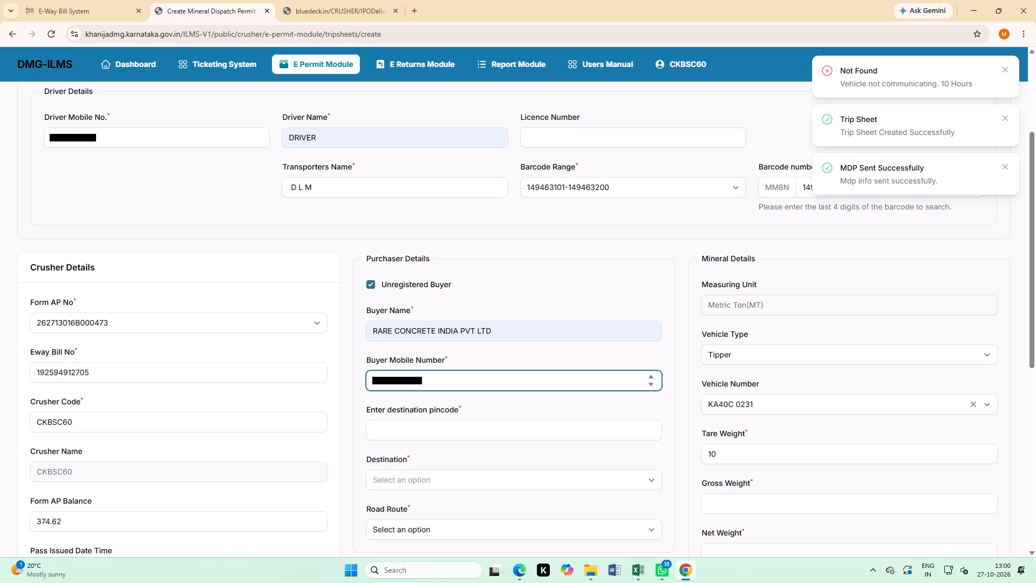
In the Purchaser Details, enter destination pincode 560064 and select Rajanukunte - 560064 as the destination.
click(408, 435)
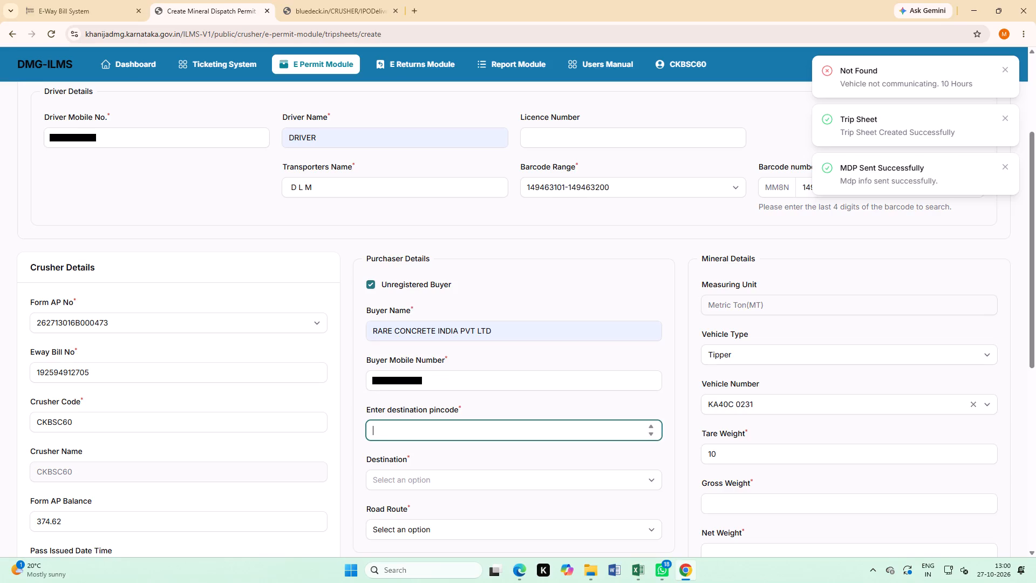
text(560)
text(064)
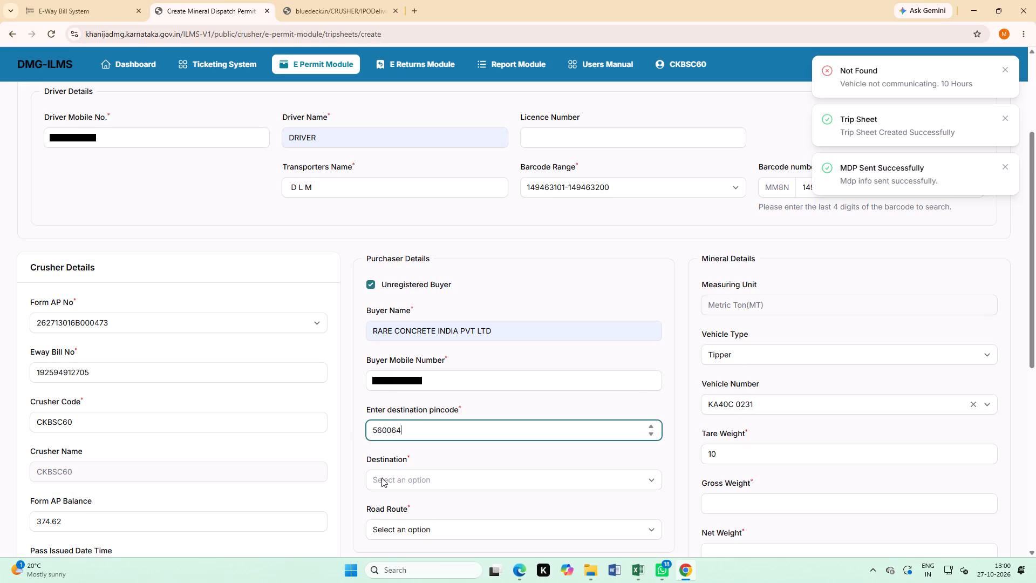
click(381, 474)
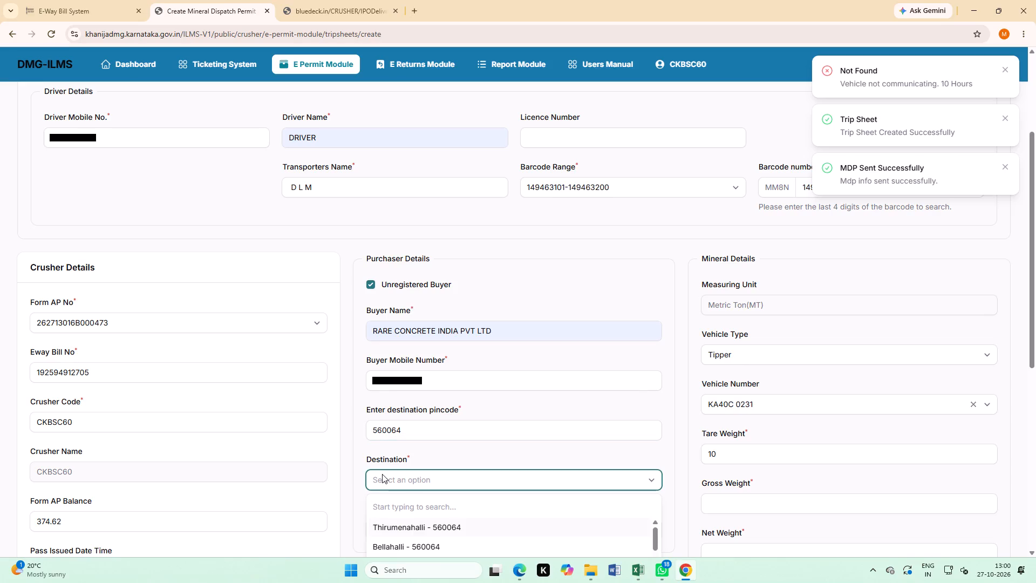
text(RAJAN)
click(403, 530)
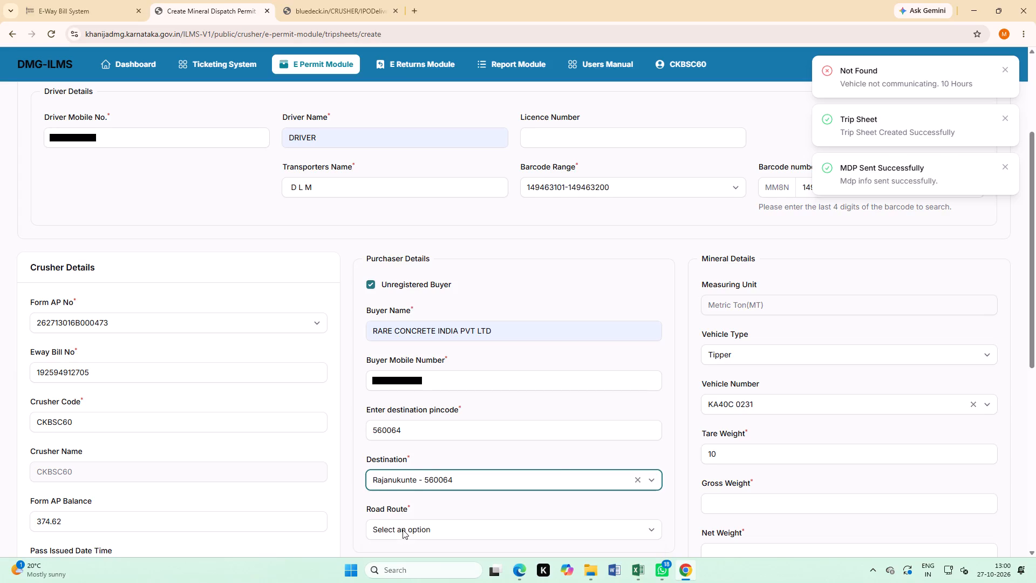
scroll(836, 433, down, 2)
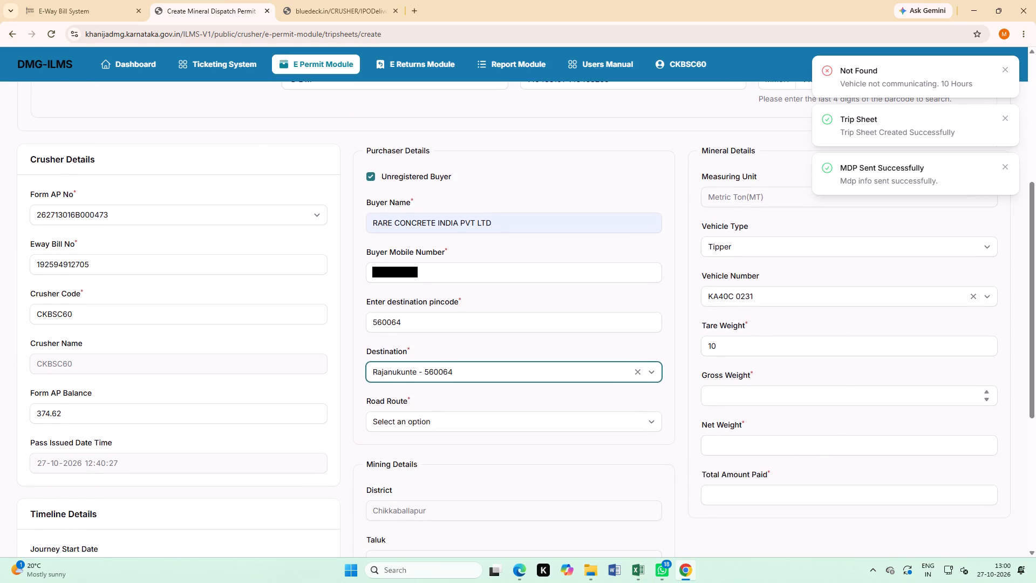
click(721, 397)
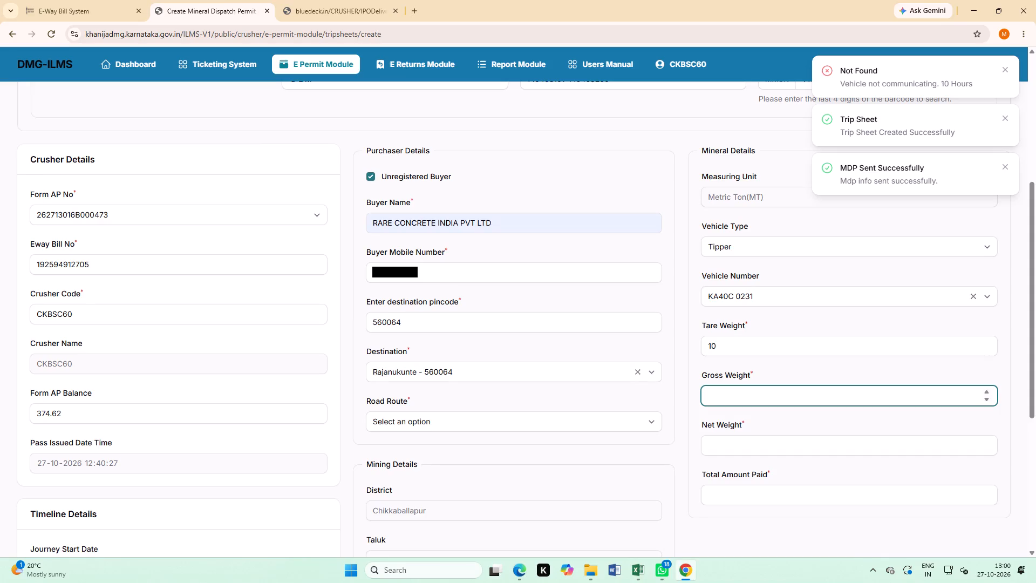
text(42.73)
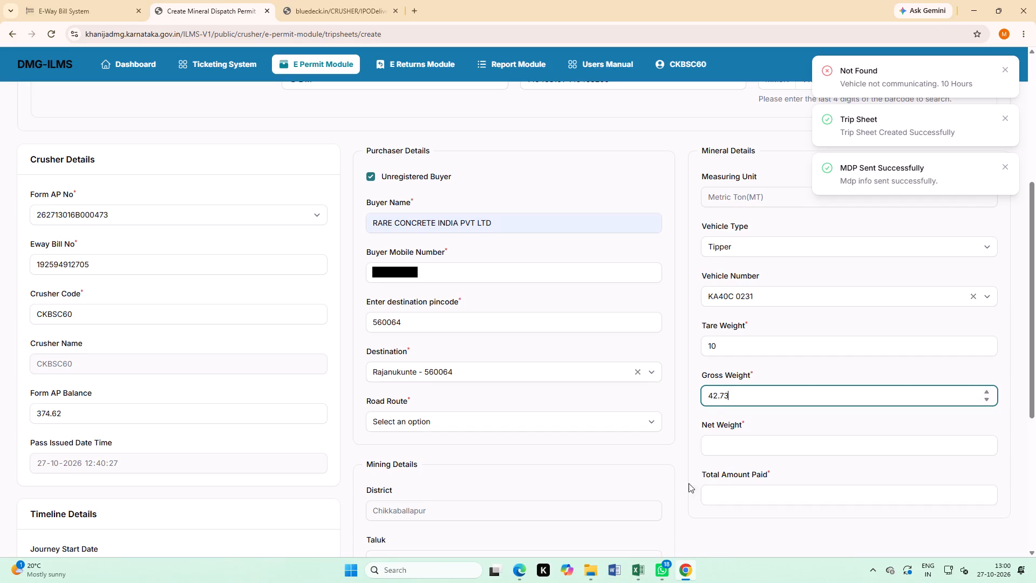
Select the road route from Chikkaballapur(D), Chikkaballapur(T), Kanivenarayanapura(V) to Bangalore for the purchaser's destination.
click(405, 423)
click(401, 453)
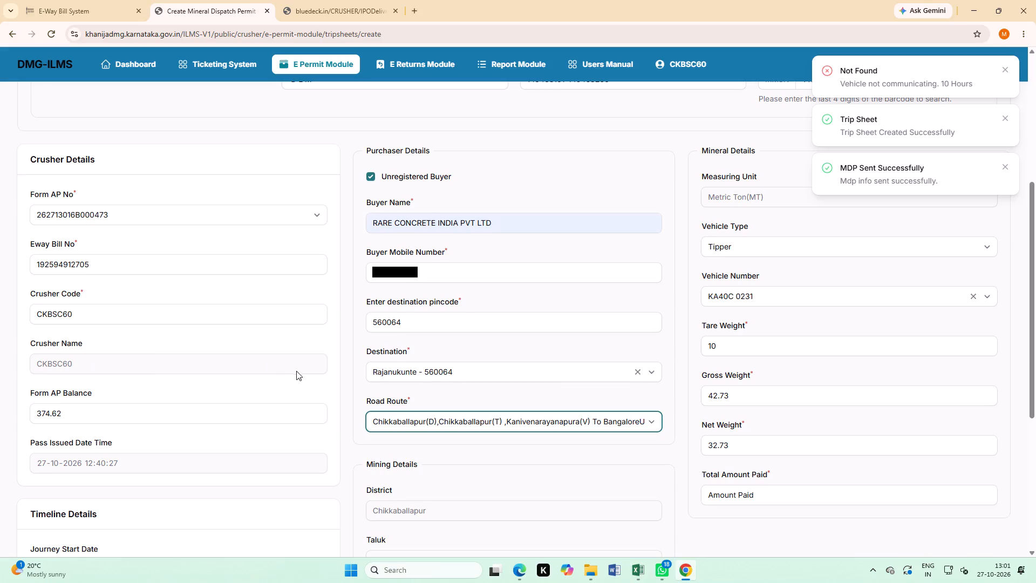
Review the dispatch permit's timeline, mining, mineral and purchaser details for completeness.
scroll(269, 366, down, 2)
scroll(141, 499, down, 4)
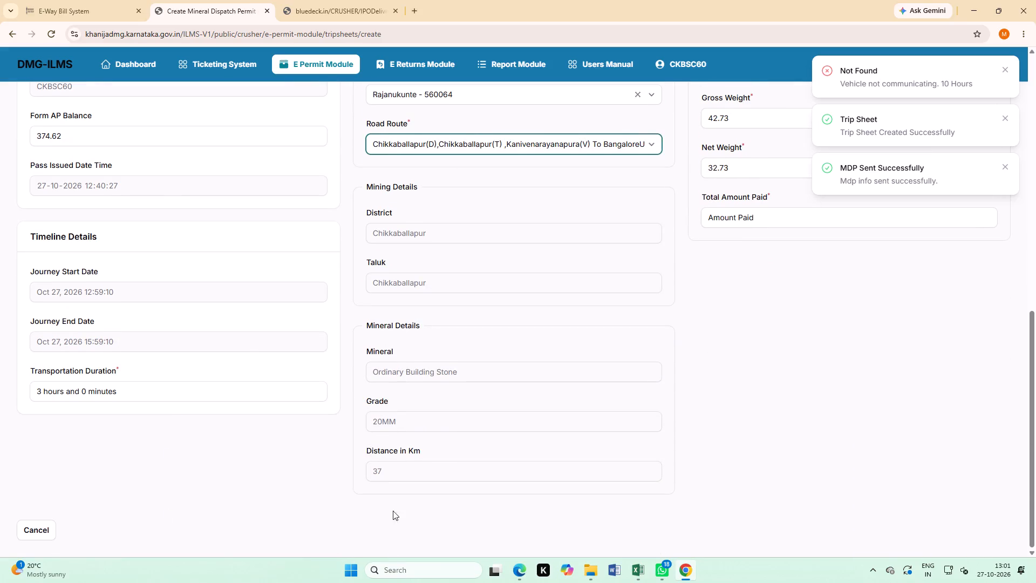
scroll(187, 483, down, 4)
scroll(537, 477, up, 2)
scroll(626, 442, up, 1)
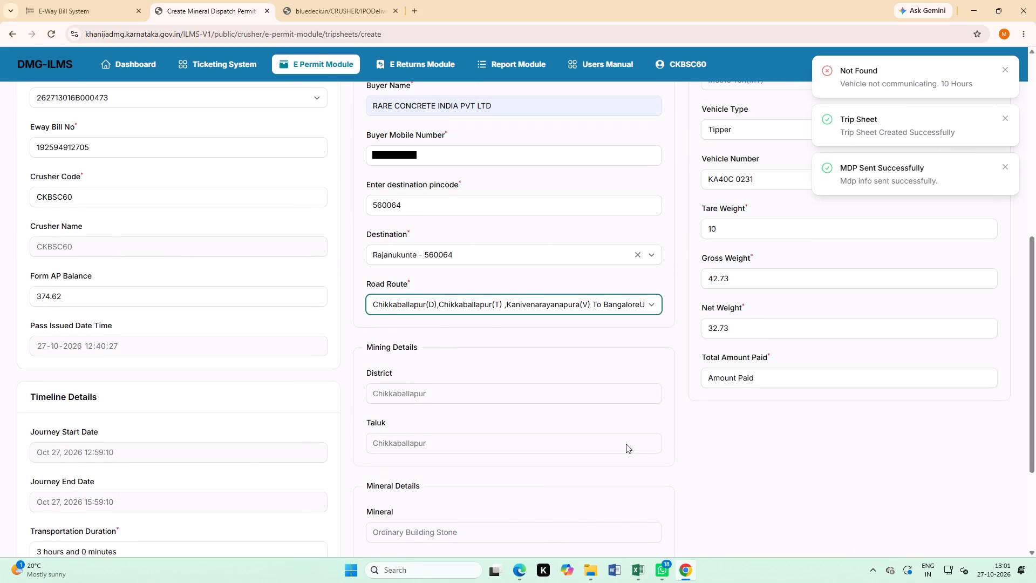
scroll(624, 444, up, 2)
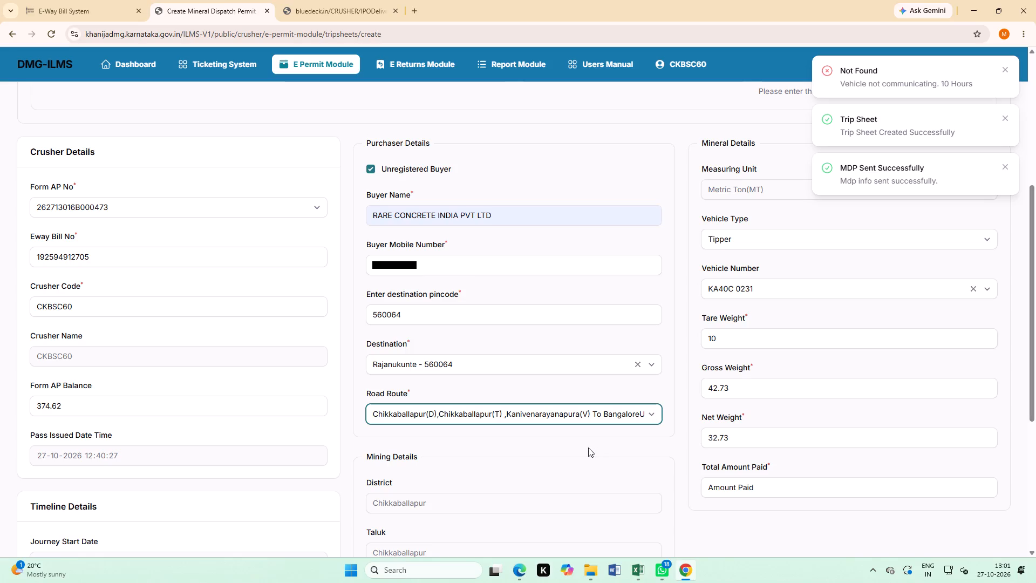
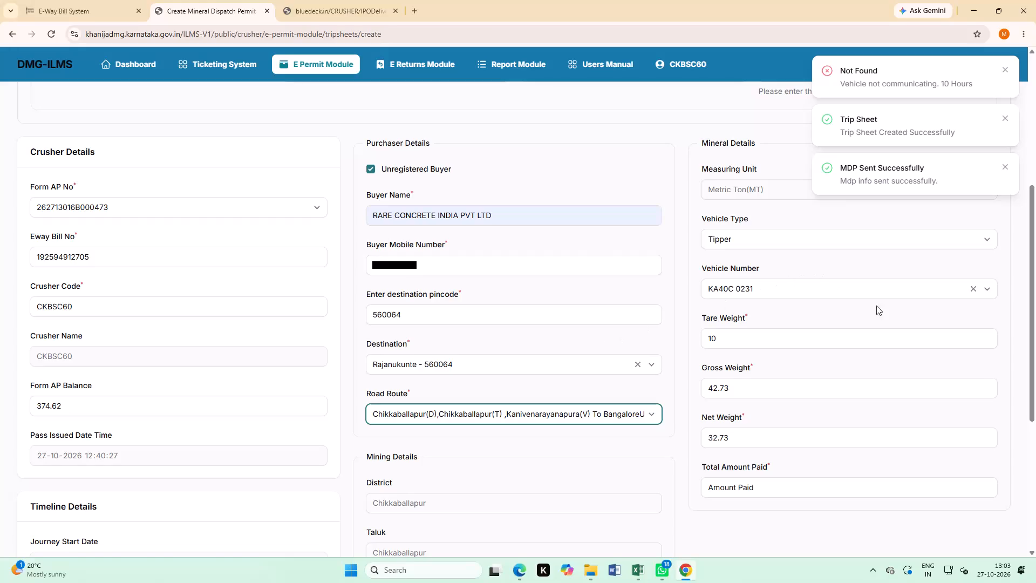
click(1008, 70)
click(980, 288)
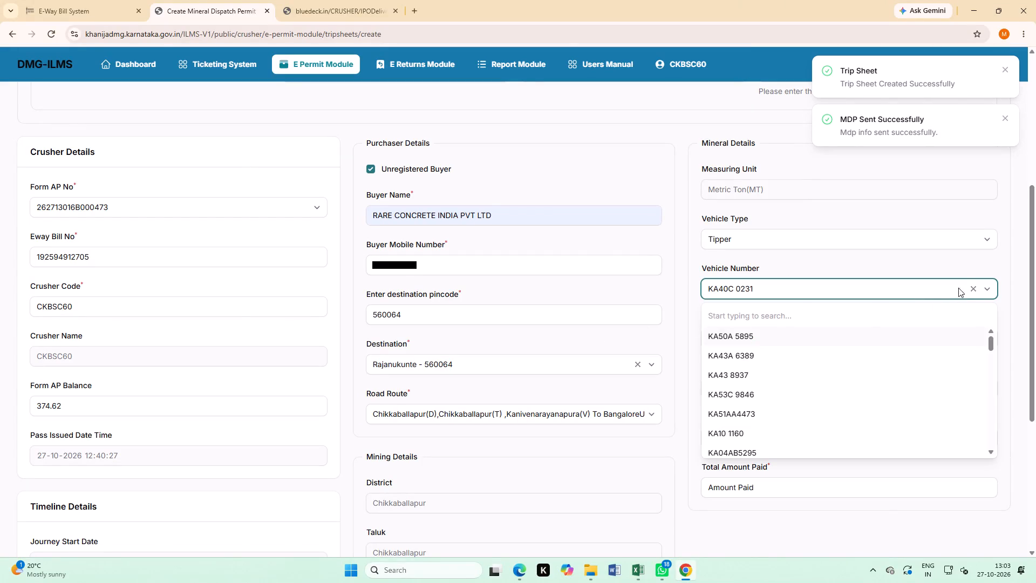
click(973, 286)
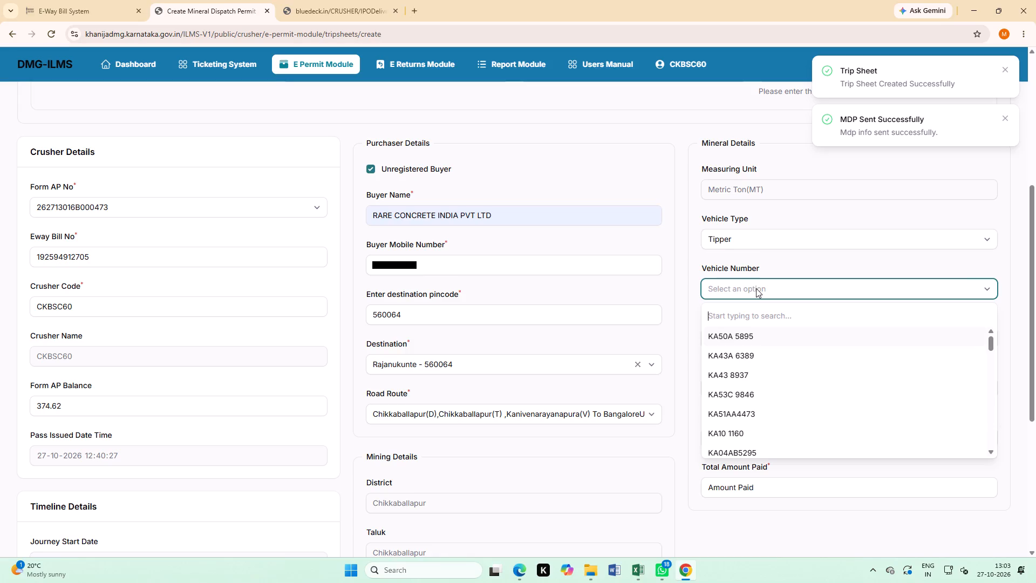
text(0231)
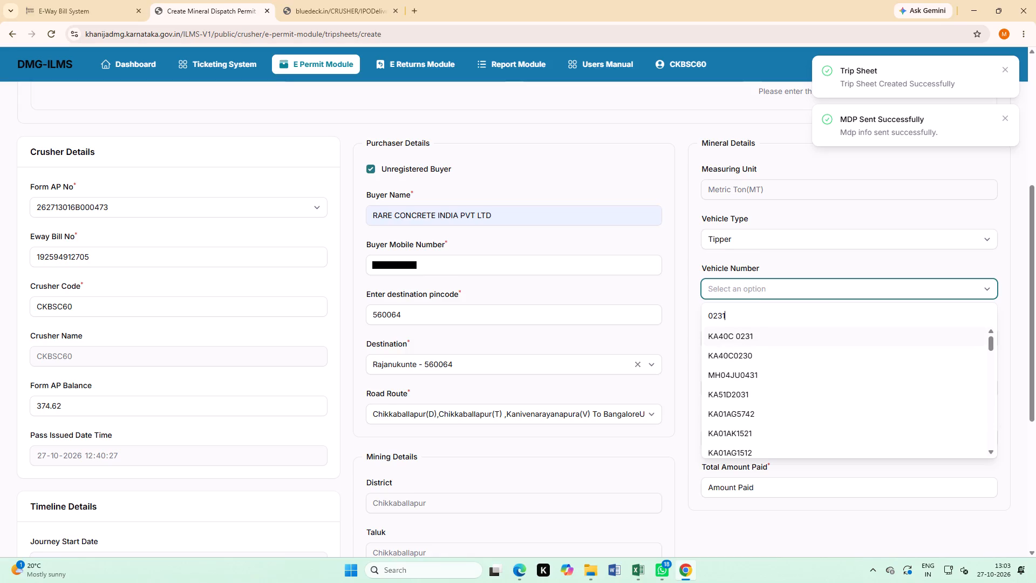
click(730, 340)
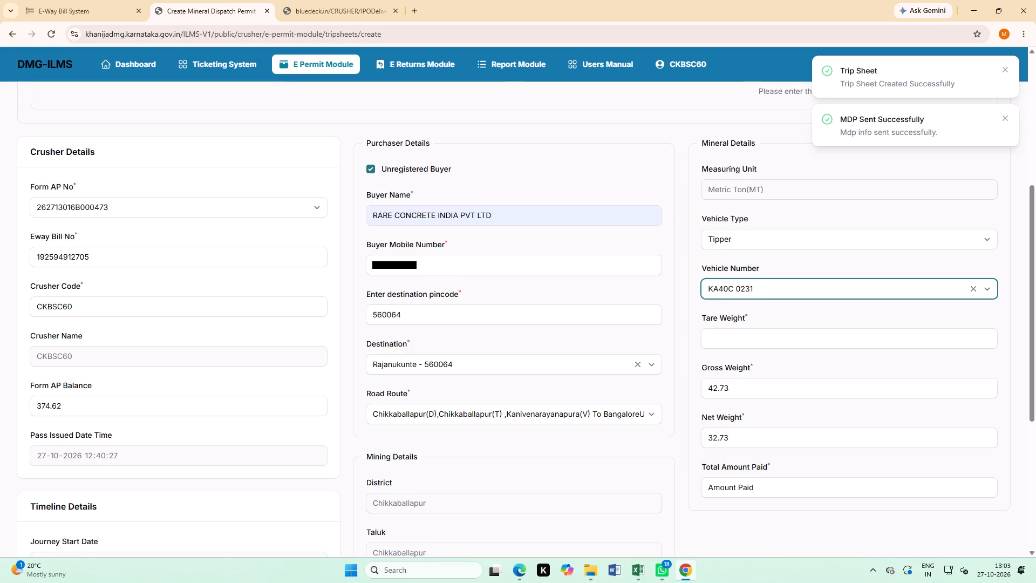